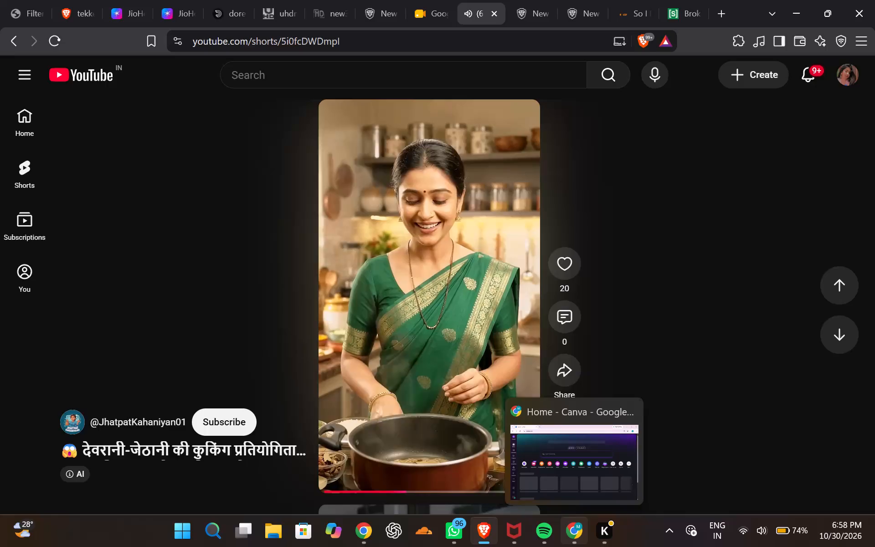
Switch to the Canva home page in Chrome and look through the recent designs.
click(566, 471)
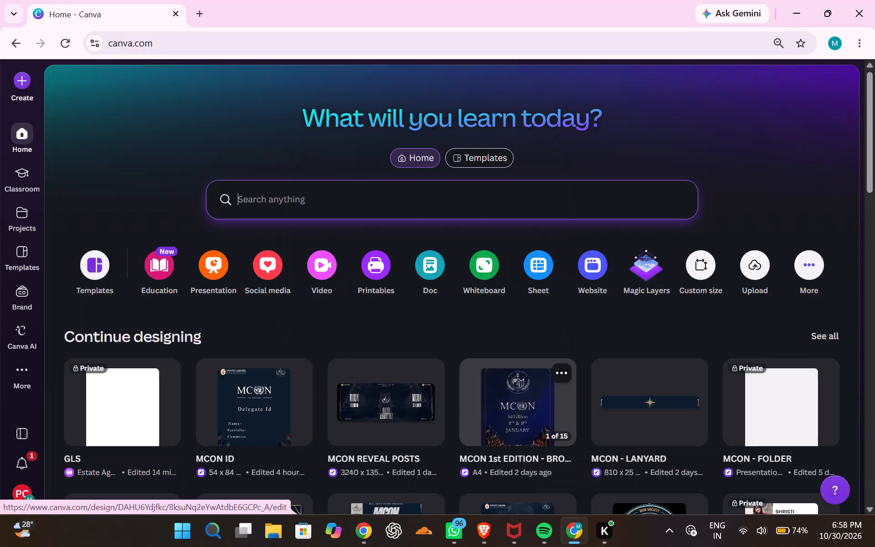
scroll(372, 316, down, 2)
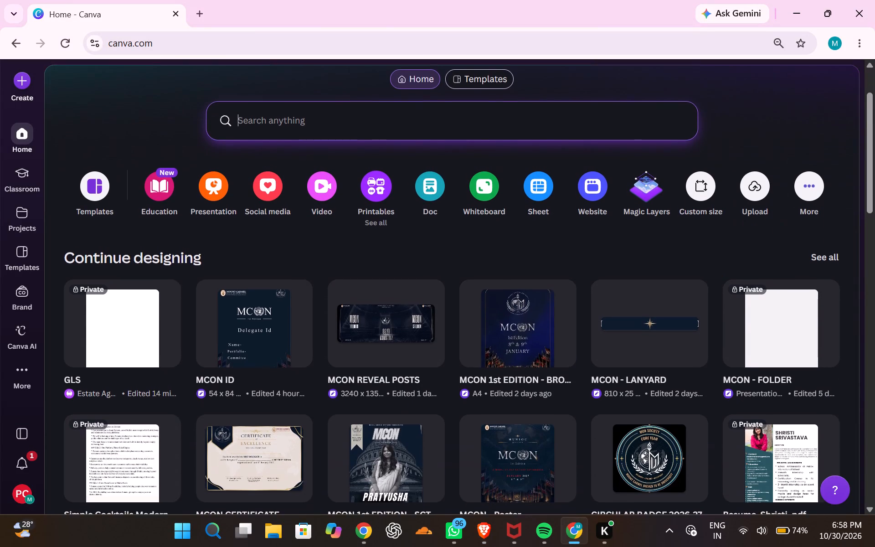
scroll(372, 316, down, 2)
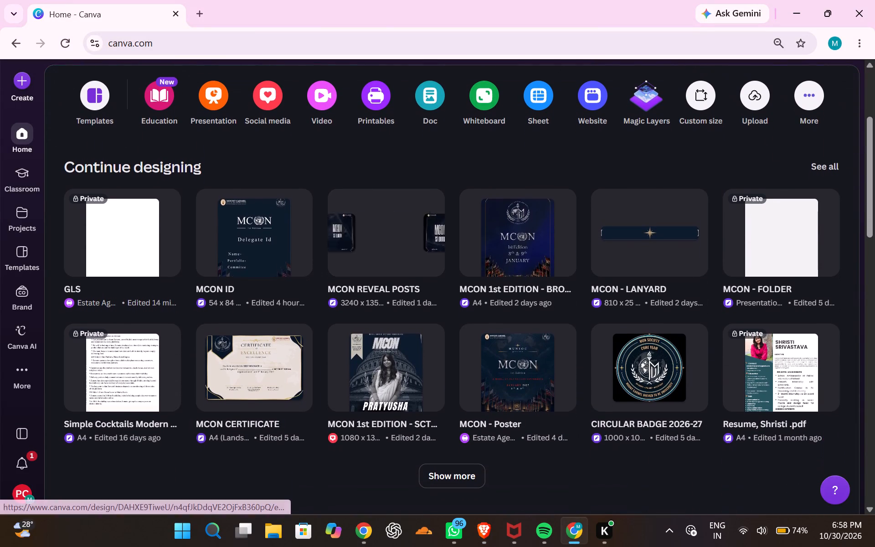
scroll(372, 316, down, 2)
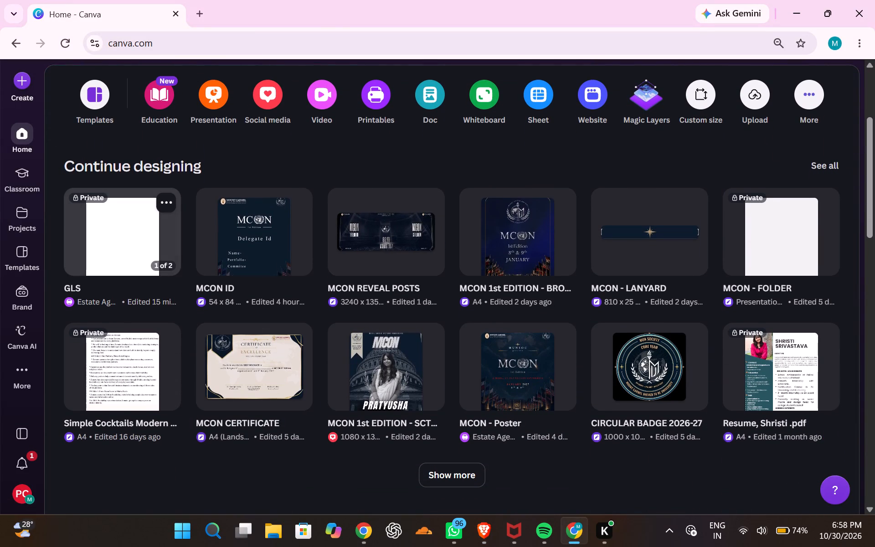
Open the GLS design, look through its two pages, and close it to return to the Canva home page.
click(134, 244)
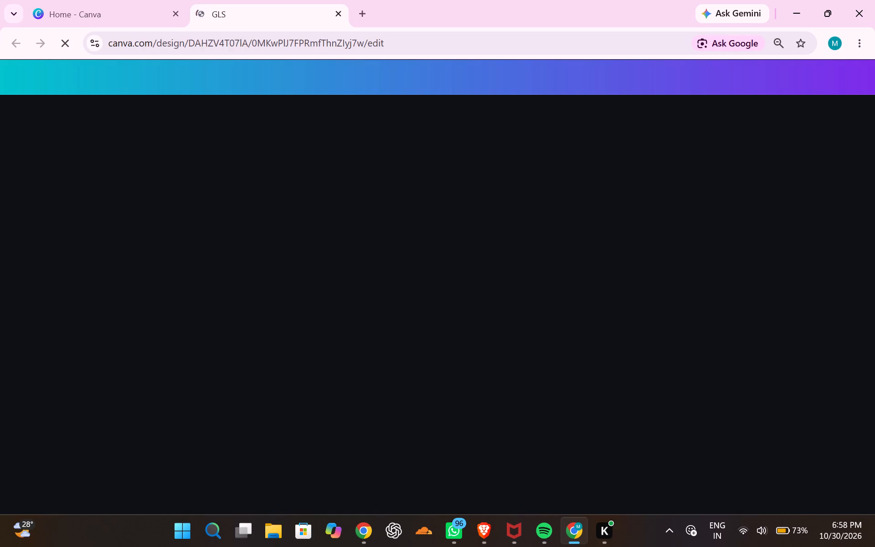
scroll(455, 350, up, 1)
scroll(455, 350, down, 2)
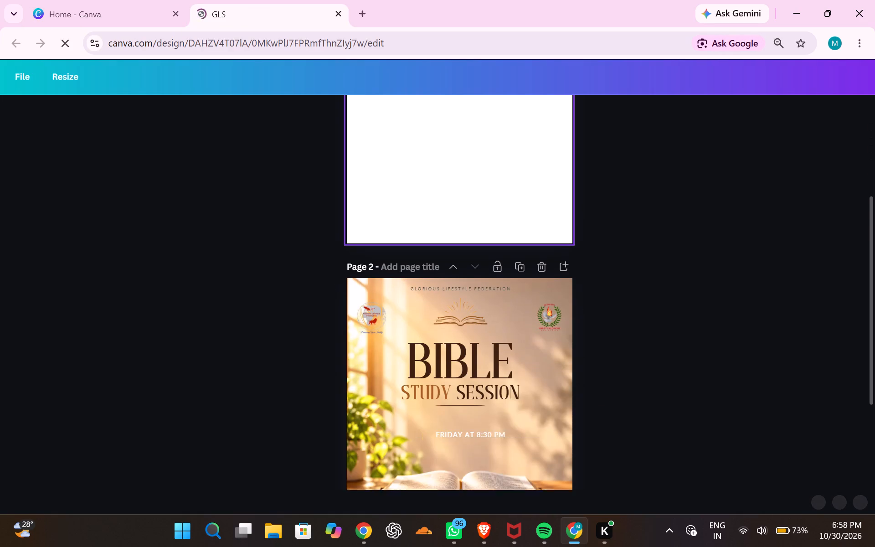
scroll(455, 350, down, 2)
scroll(455, 350, up, 5)
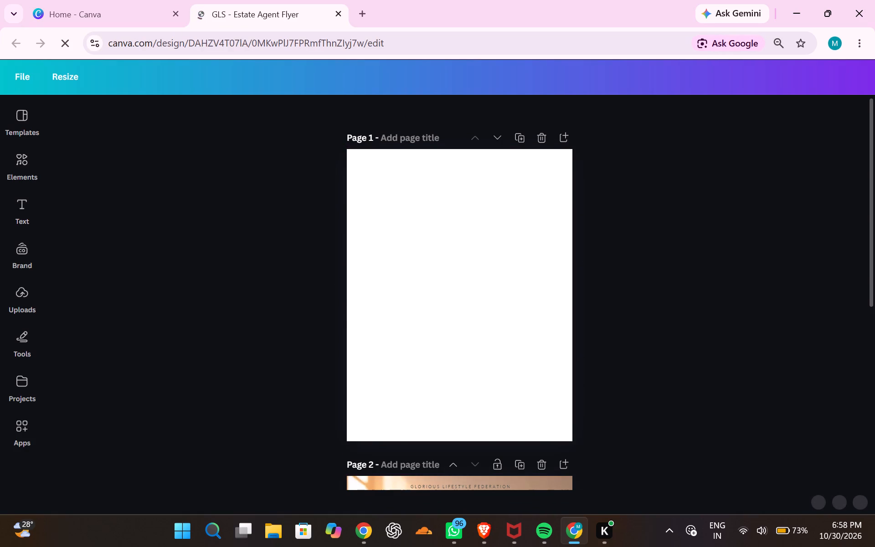
click(63, 16)
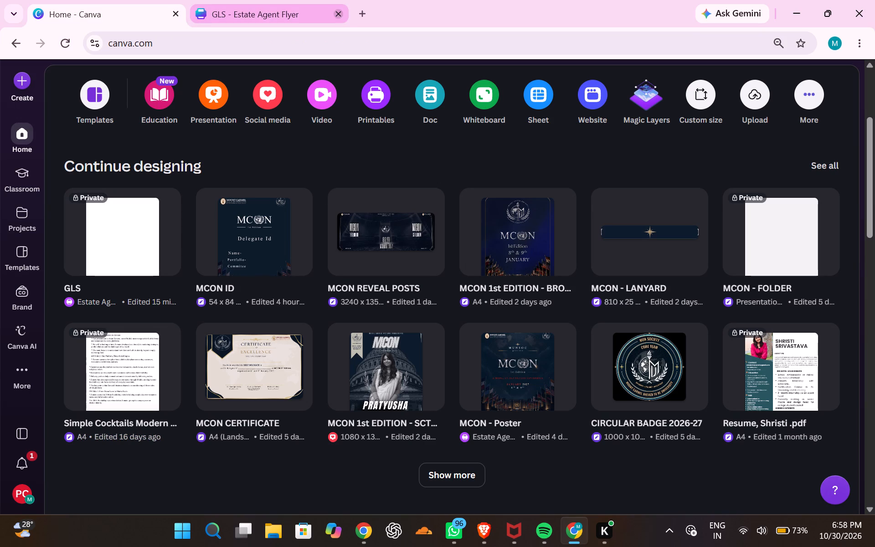
click(342, 11)
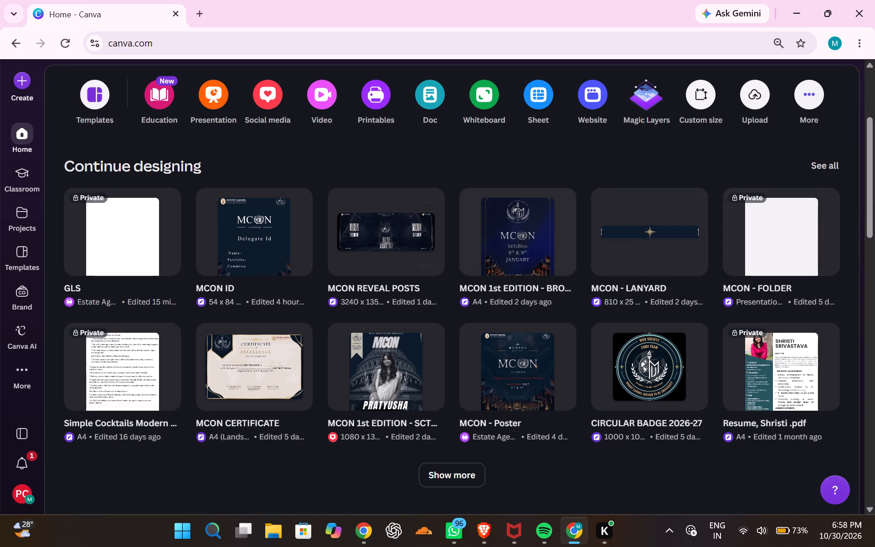
Expand the list of recent designs on the home page and look through it.
scroll(521, 351, down, 2)
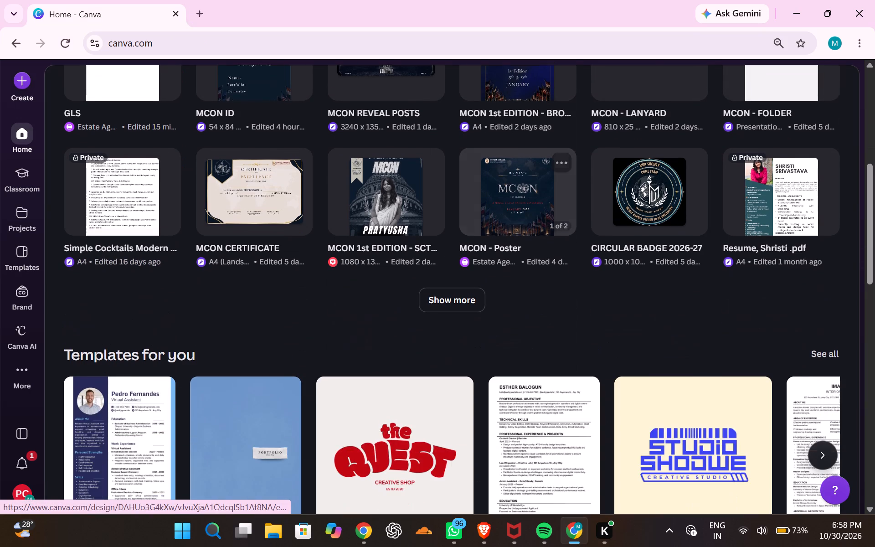
click(457, 299)
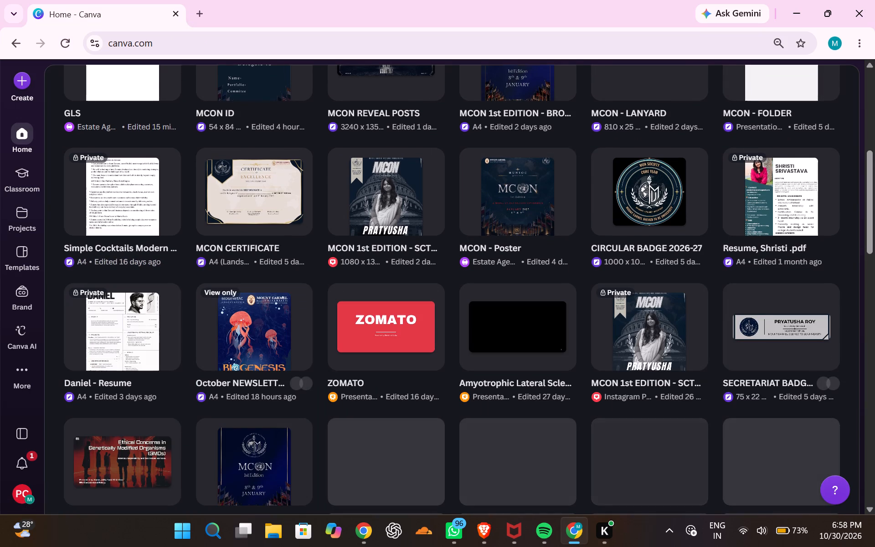
scroll(457, 299, down, 1)
scroll(457, 299, up, 6)
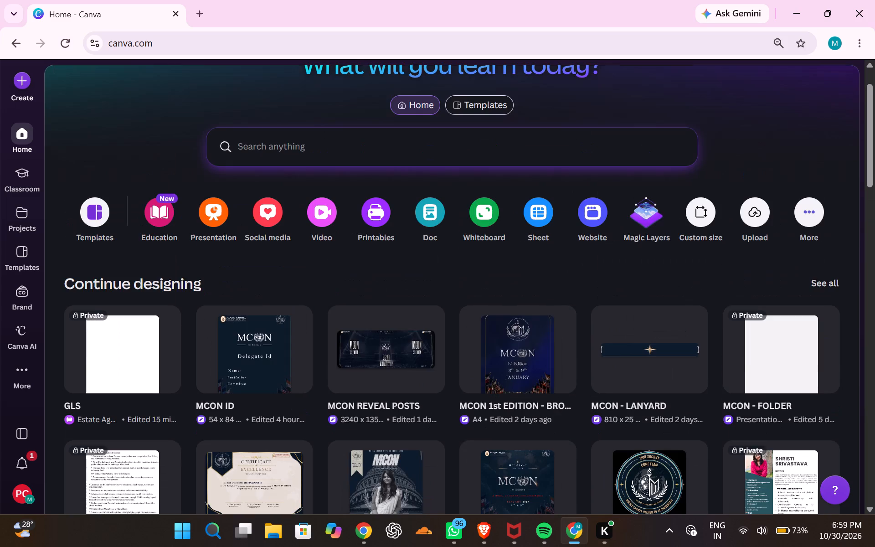
Show all design types for creating a design and browse the frequently used formats.
click(350, 207)
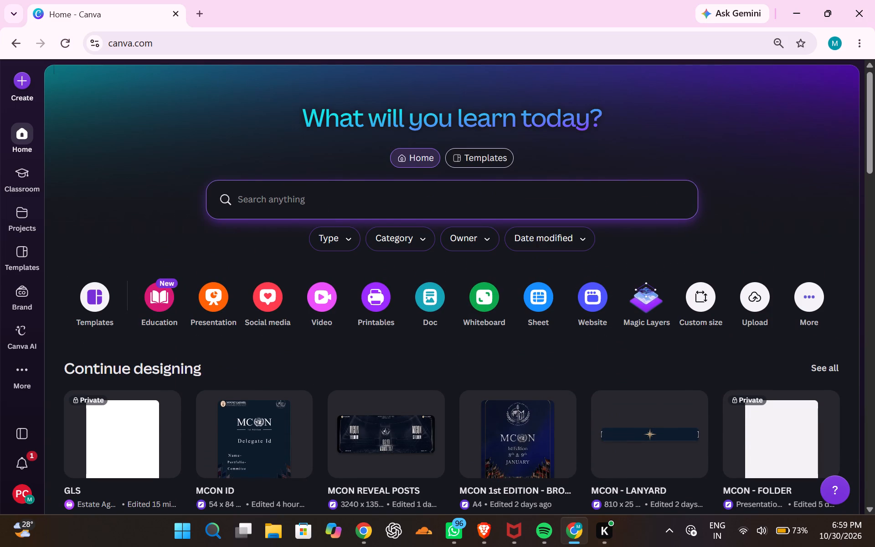
click(821, 302)
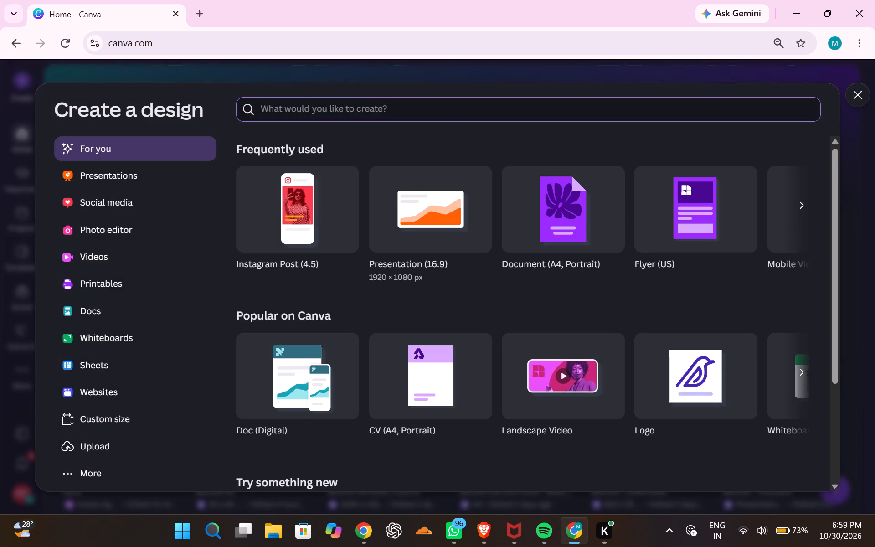
scroll(689, 228, left, 4)
scroll(689, 228, right, 1)
scroll(689, 228, left, 10)
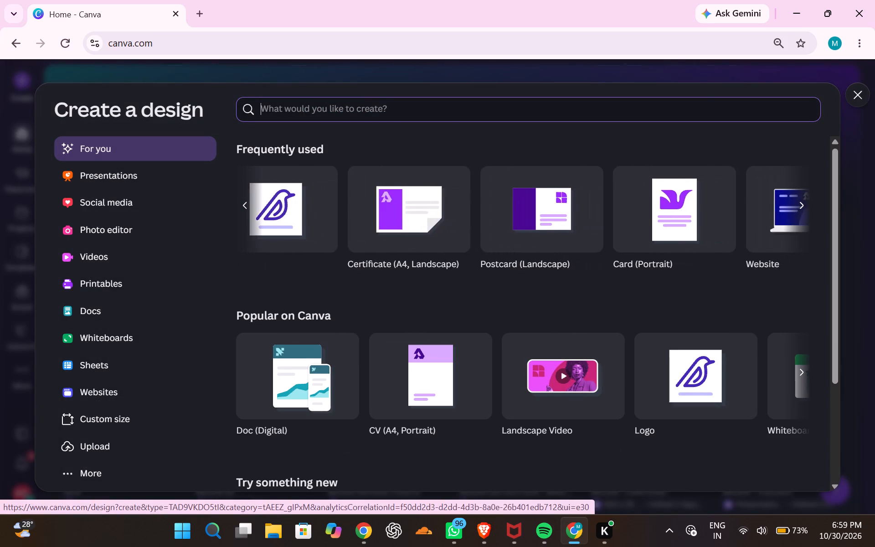
scroll(689, 228, left, 4)
scroll(689, 228, right, 9)
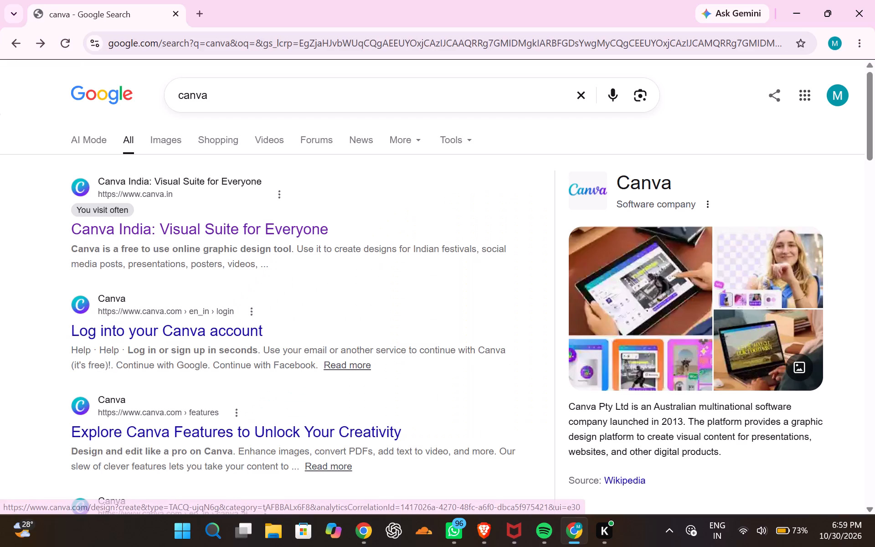
Reopen the Canva India site from the Google search results and log in.
click(157, 223)
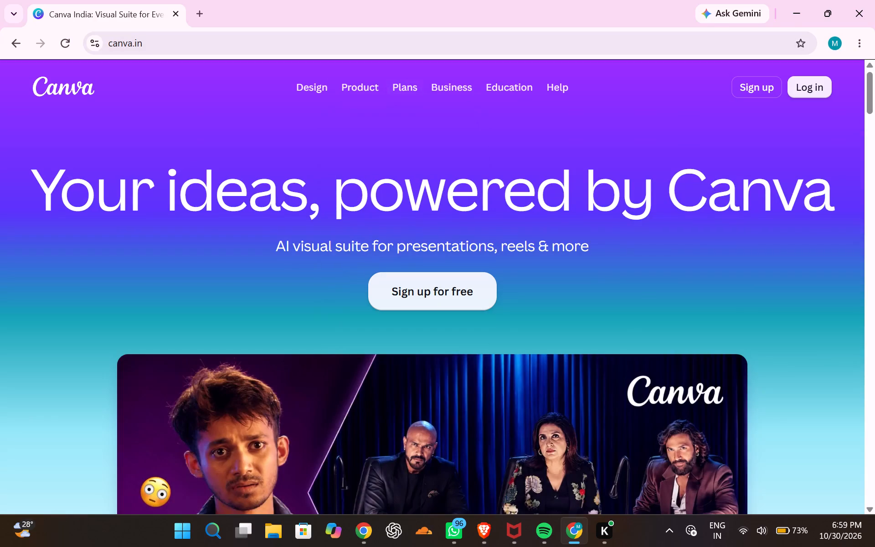
click(822, 95)
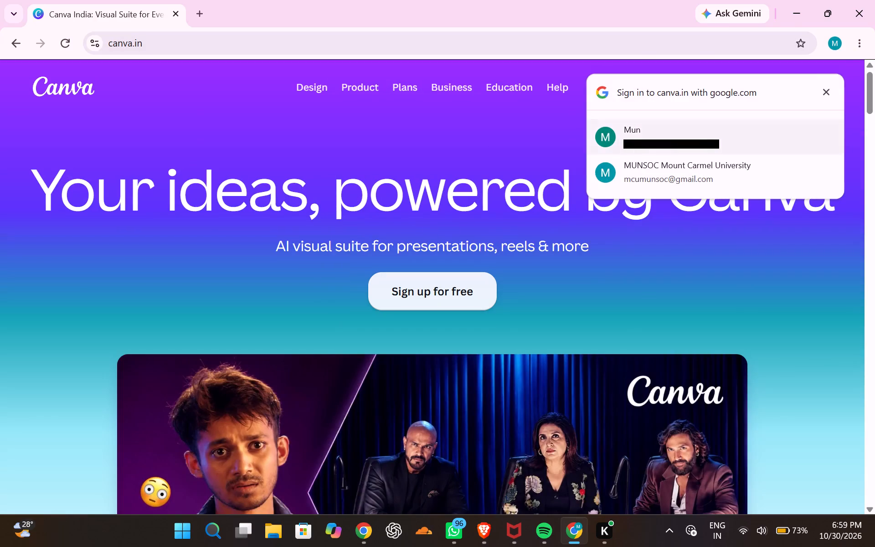
Sign in to Canva with the first Google account offered.
click(660, 138)
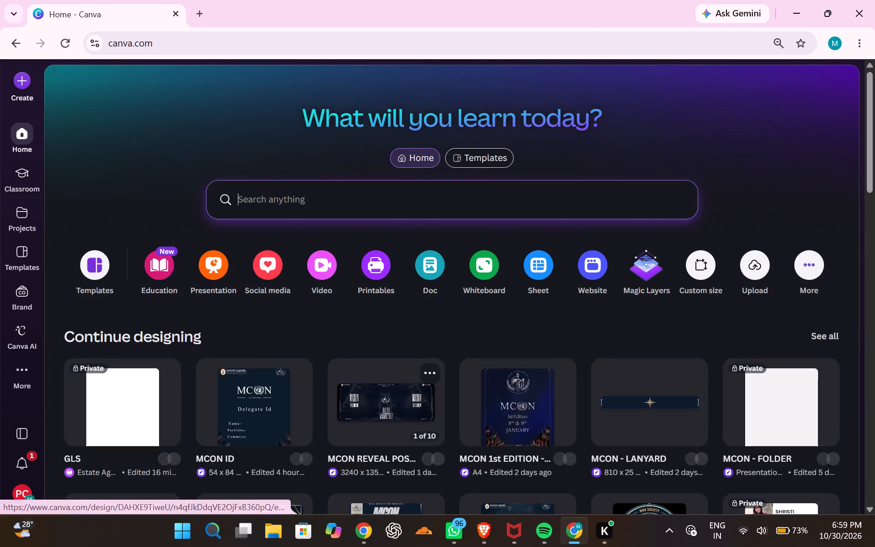
Search Canva for "insta post".
click(466, 209)
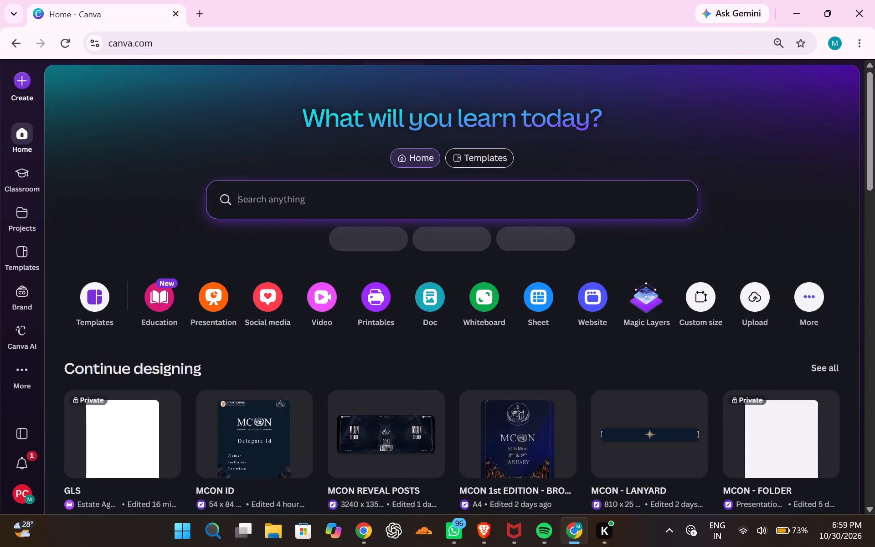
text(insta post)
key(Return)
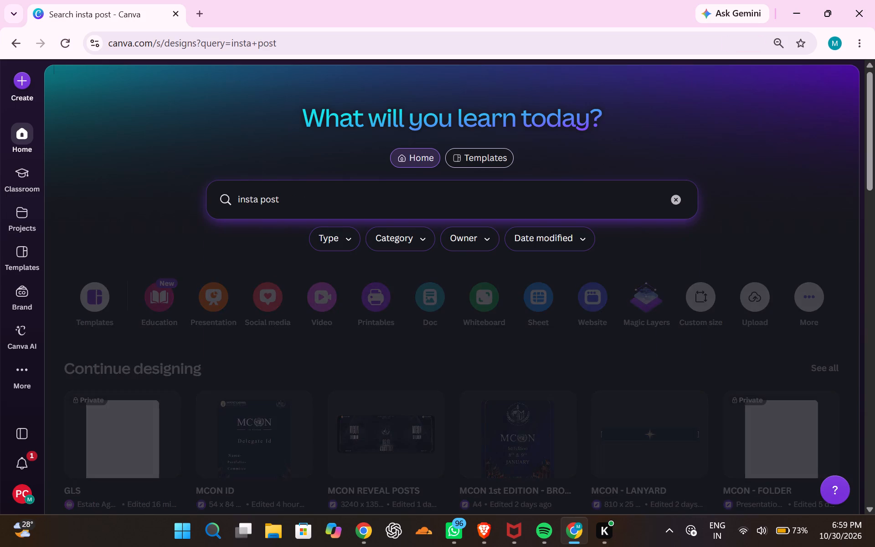
Browse the insta post templates and existing designs, expanding the template results to show more.
scroll(385, 360, down, 2)
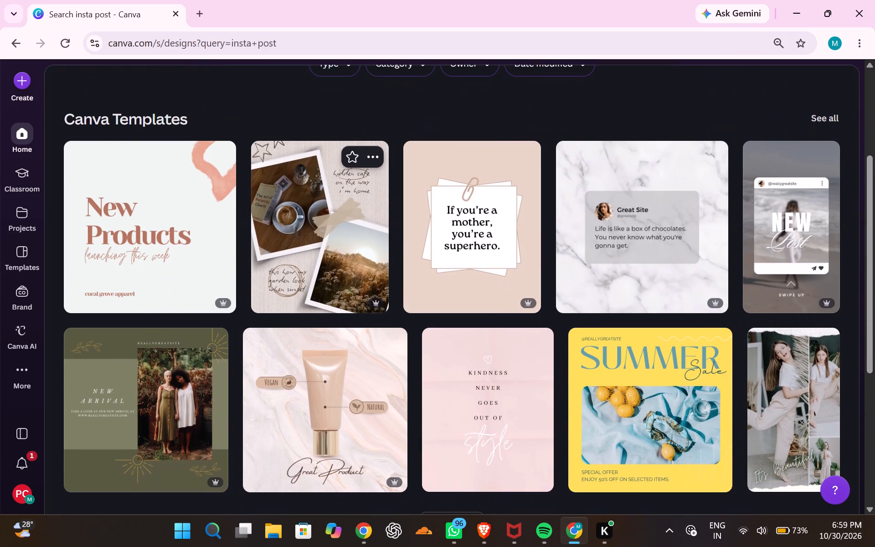
scroll(385, 360, down, 7)
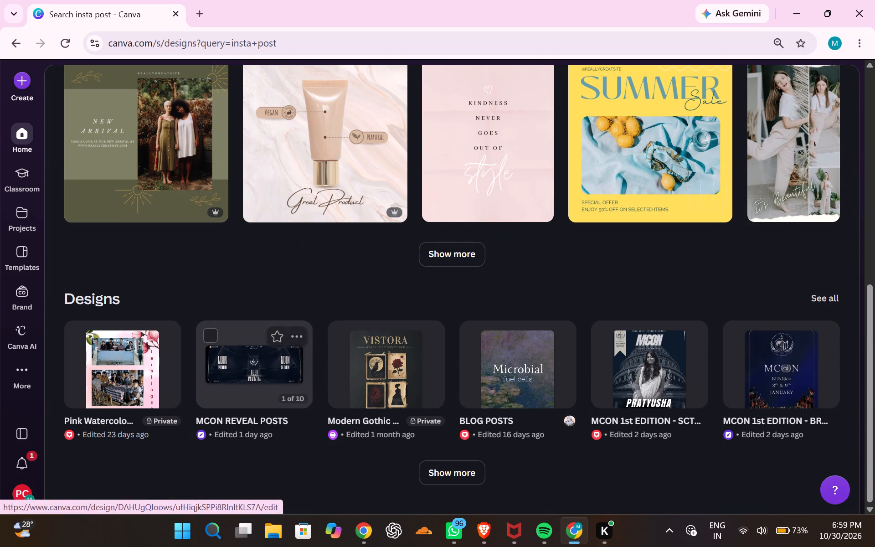
click(469, 263)
scroll(469, 263, down, 1)
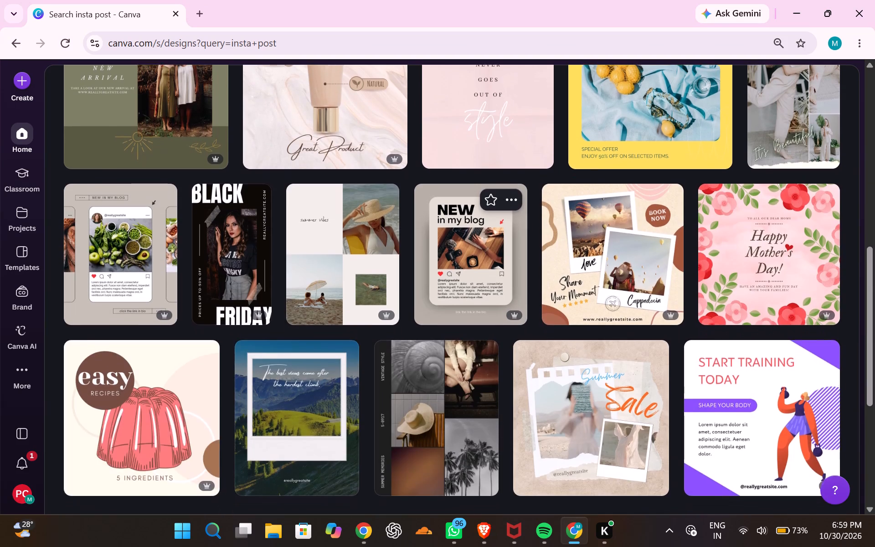
scroll(469, 263, down, 4)
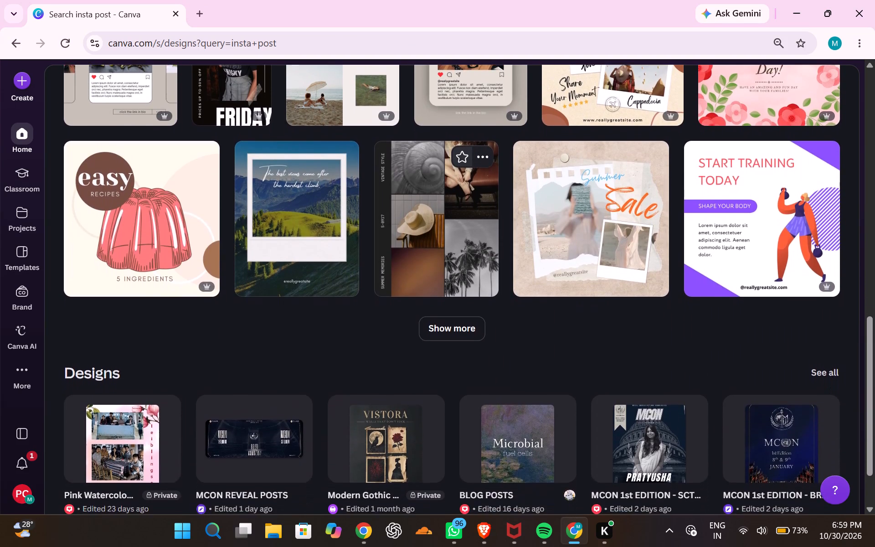
Replace the search term with "model united nations" and run the search.
scroll(469, 263, up, 5)
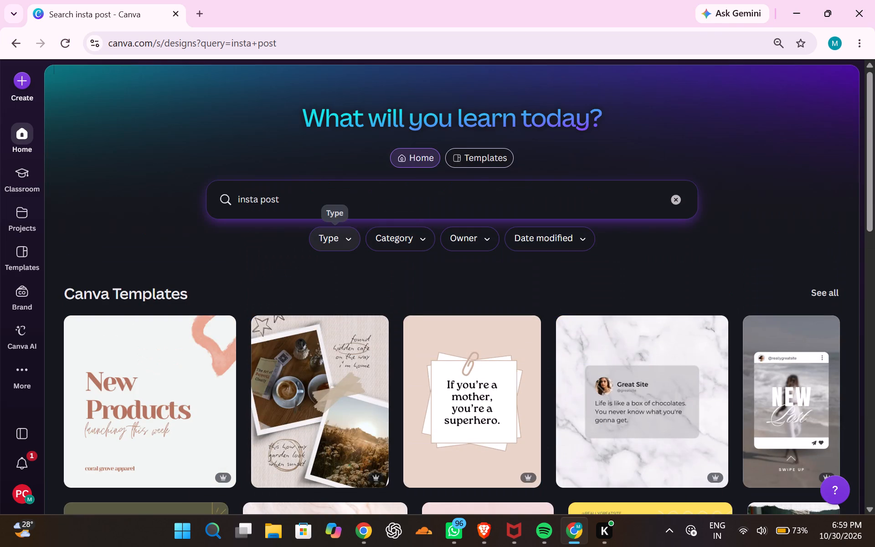
click(345, 241)
triple_click(299, 191)
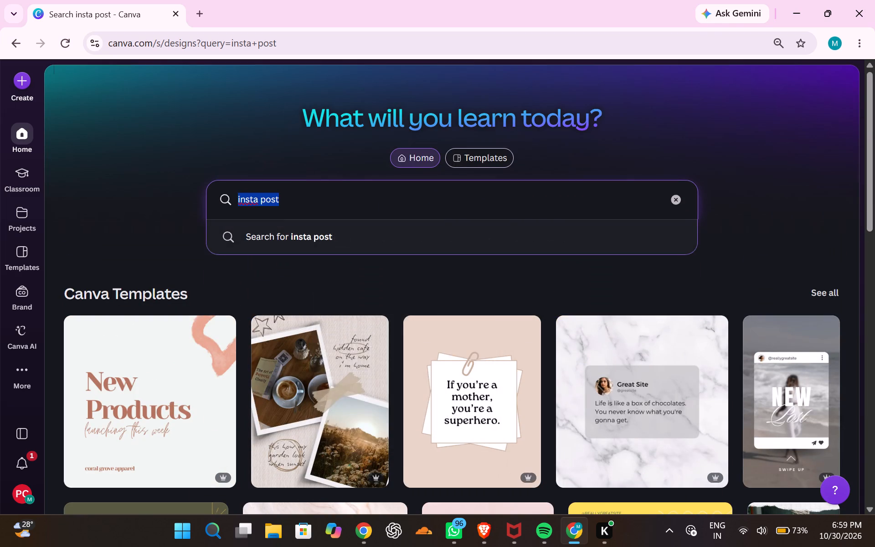
click(299, 191)
key(BackSpace)
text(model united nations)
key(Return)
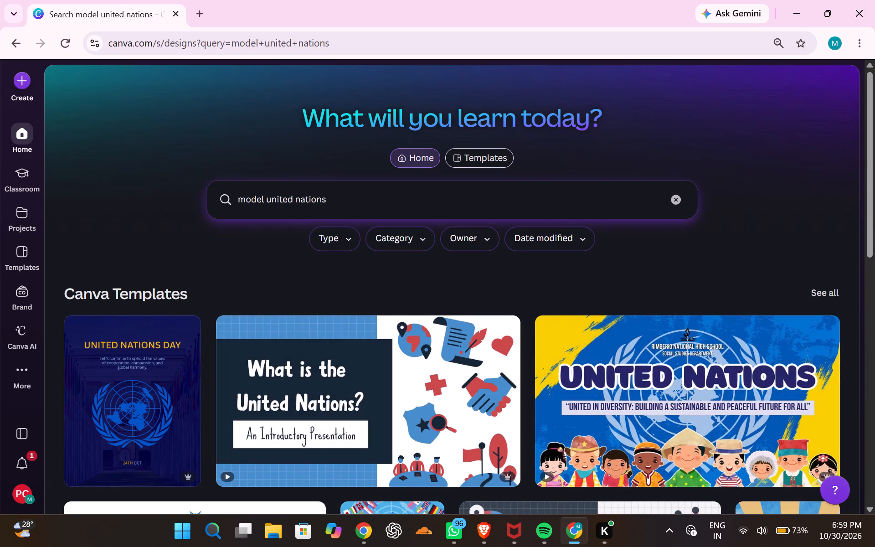
Examine the Canva template results for "model united nations", repeatedly expanding the list to reveal more templates.
scroll(239, 351, down, 6)
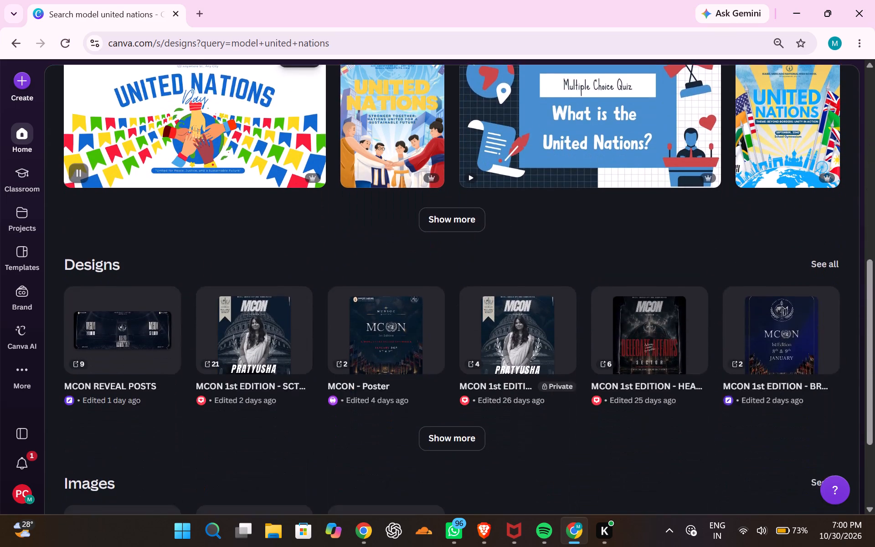
scroll(239, 351, down, 1)
click(463, 290)
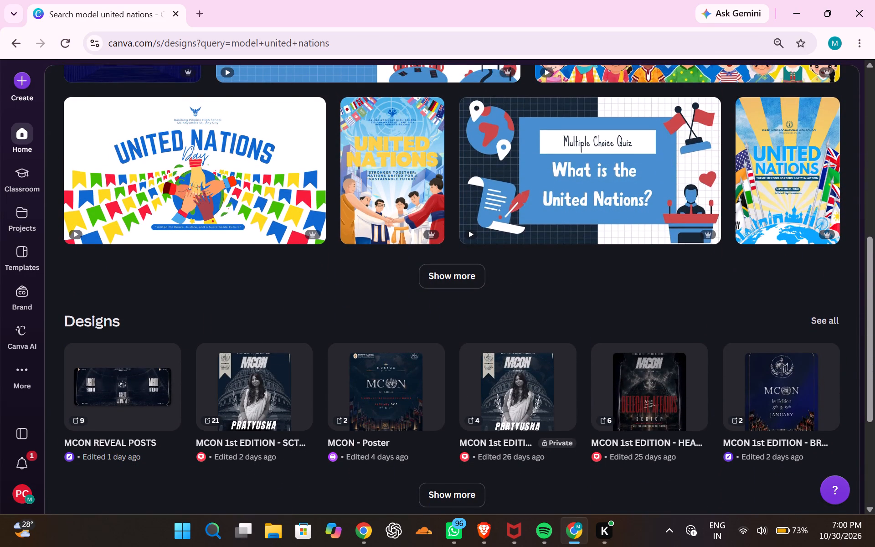
click(469, 283)
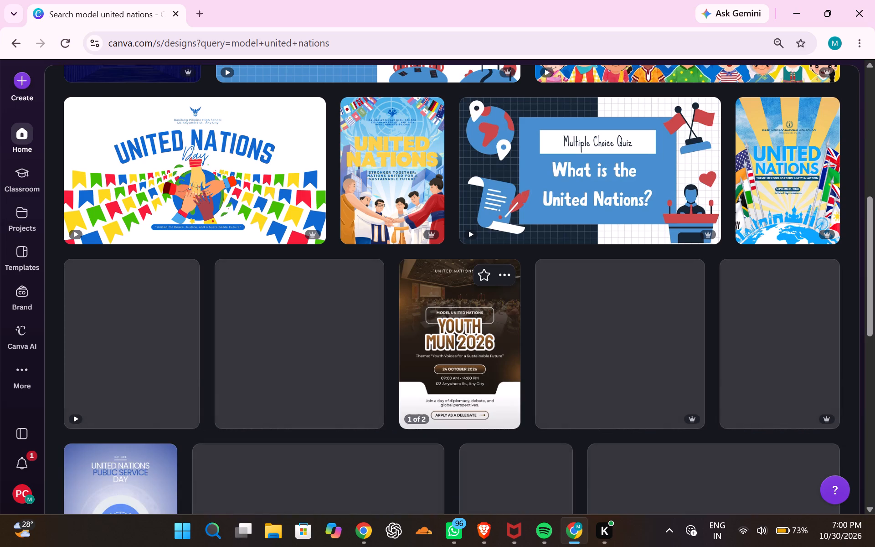
scroll(469, 283, down, 2)
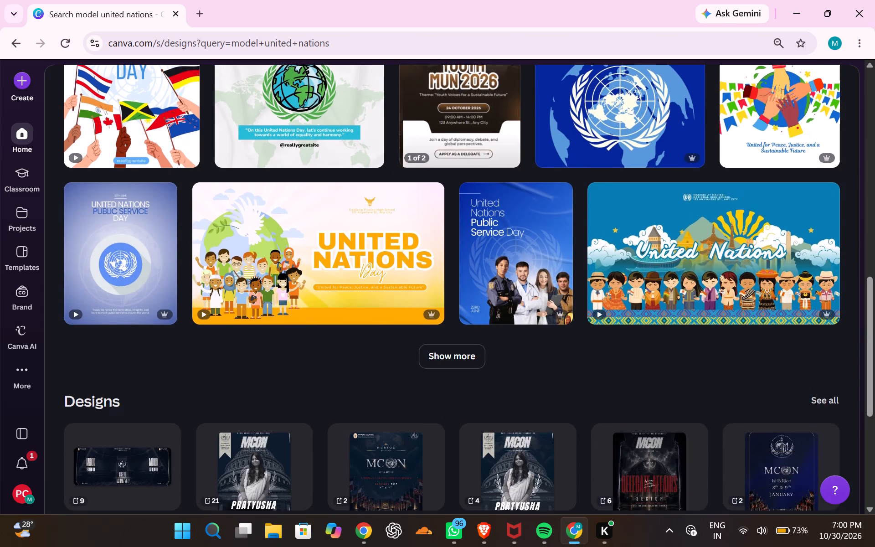
scroll(469, 283, down, 2)
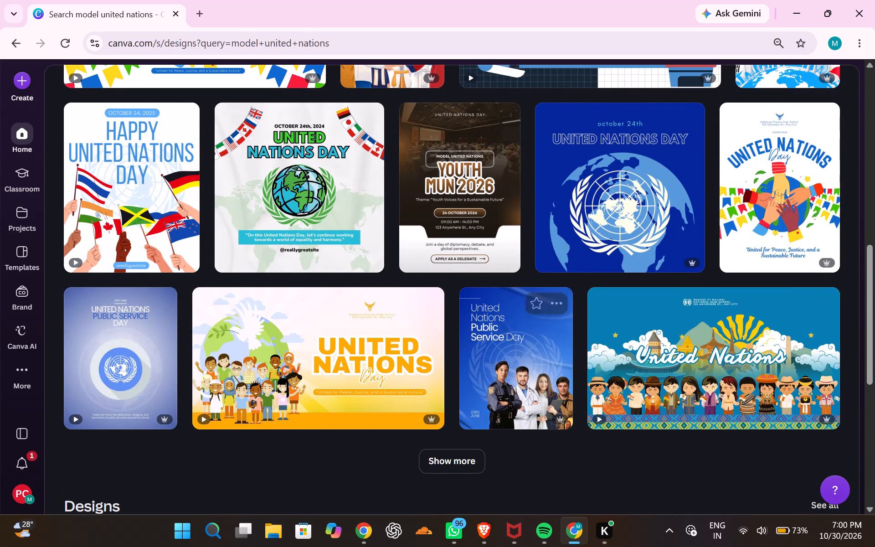
click(471, 458)
scroll(471, 458, down, 4)
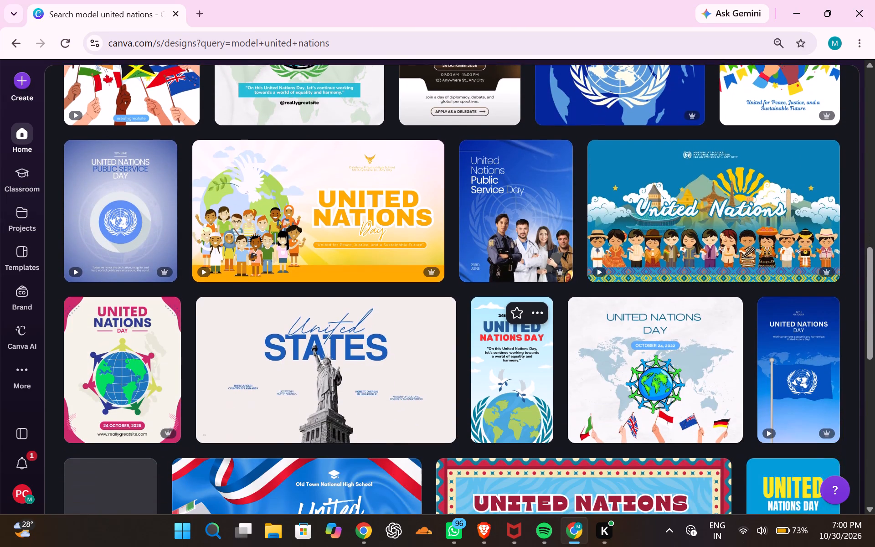
scroll(471, 458, down, 4)
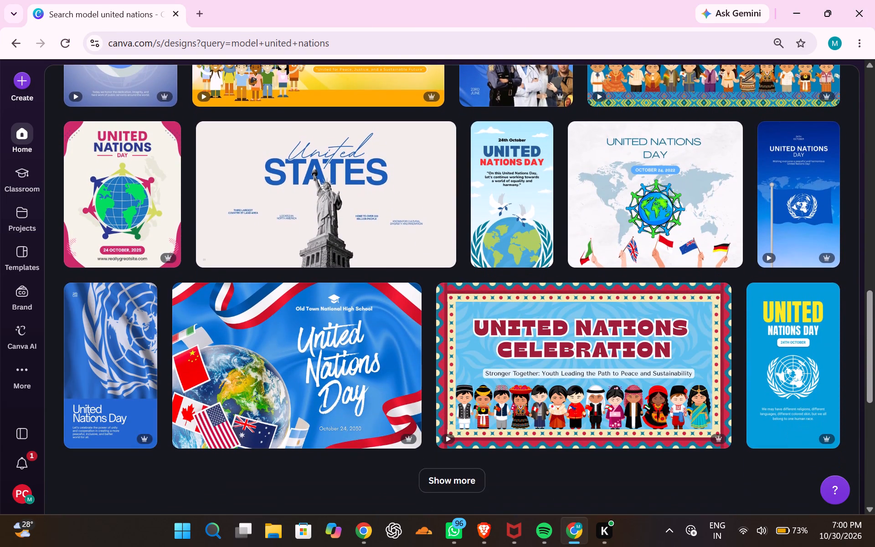
scroll(471, 458, down, 2)
click(463, 335)
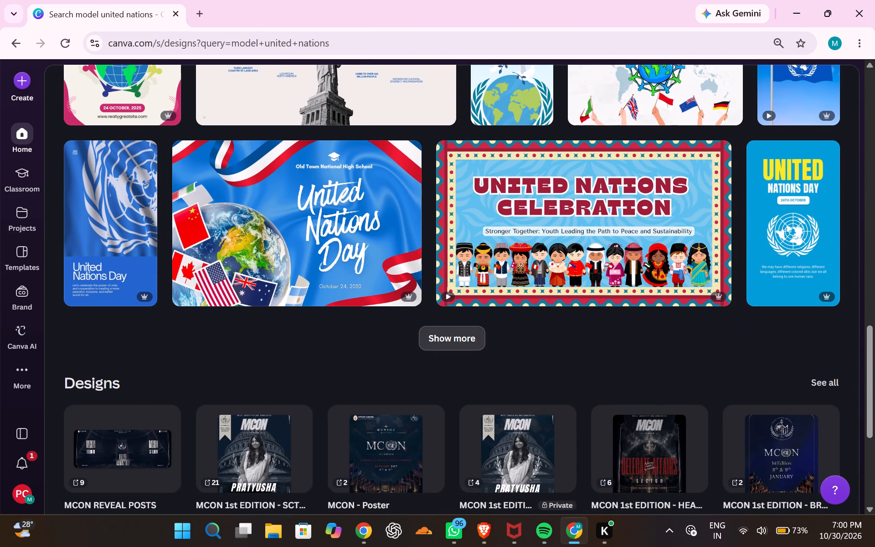
scroll(463, 335, down, 4)
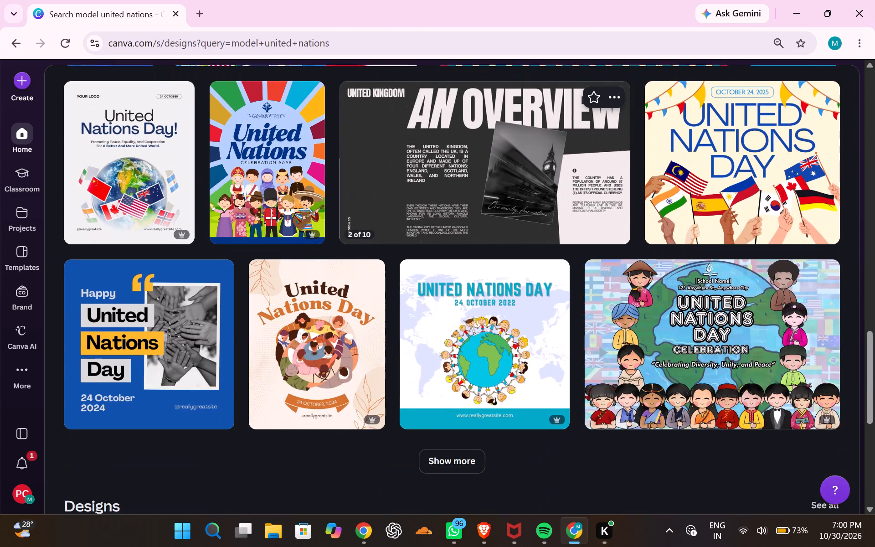
scroll(463, 335, down, 1)
click(457, 320)
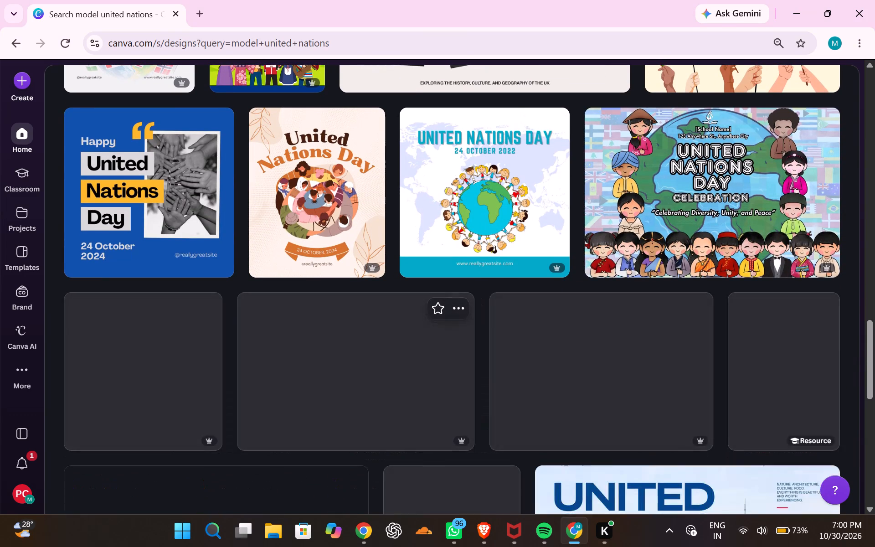
scroll(457, 320, down, 5)
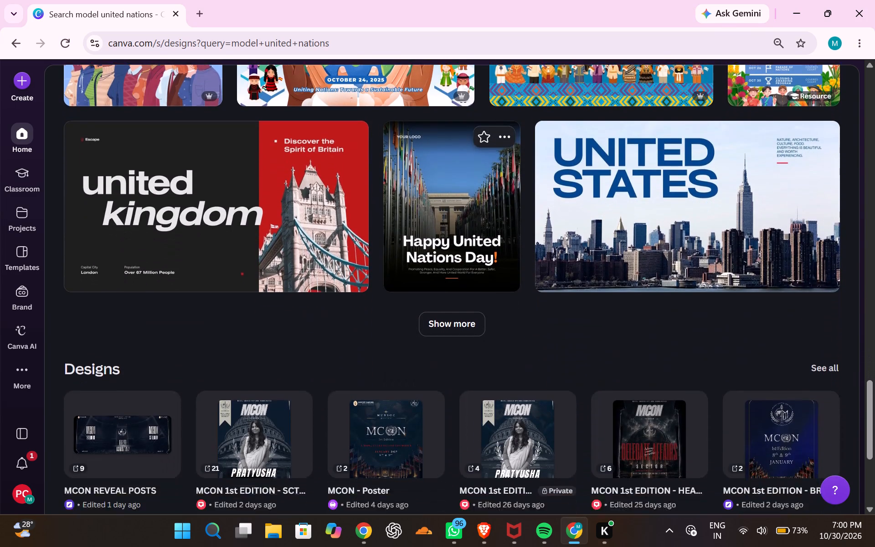
scroll(457, 320, down, 1)
click(457, 298)
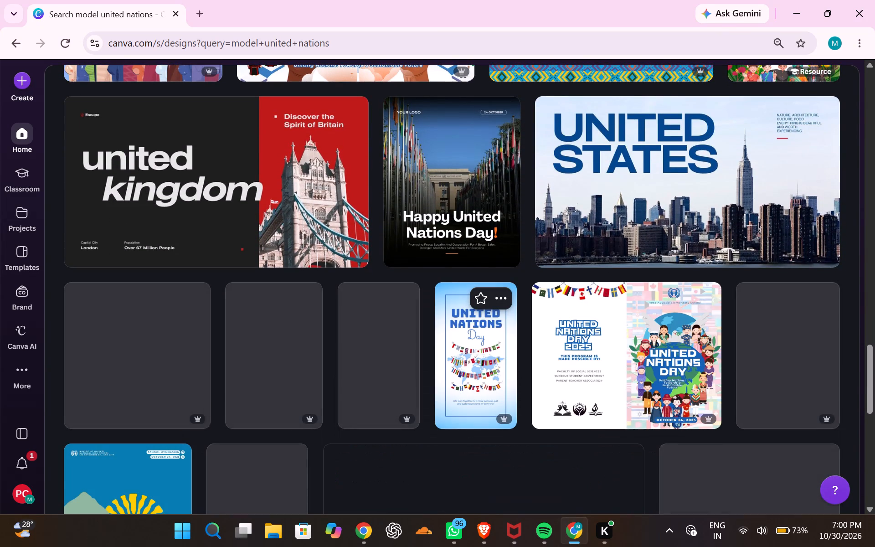
scroll(408, 330, up, 8)
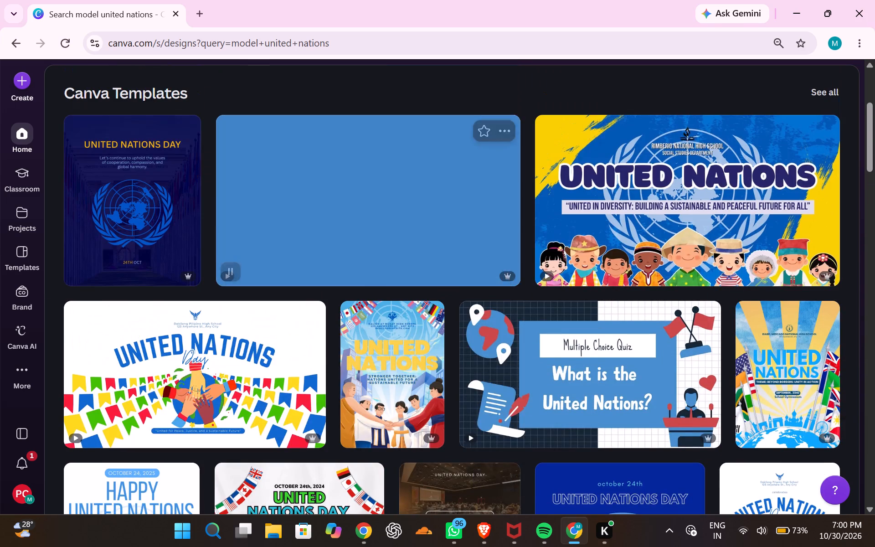
Return to the Canva home page and look over its sections.
click(18, 147)
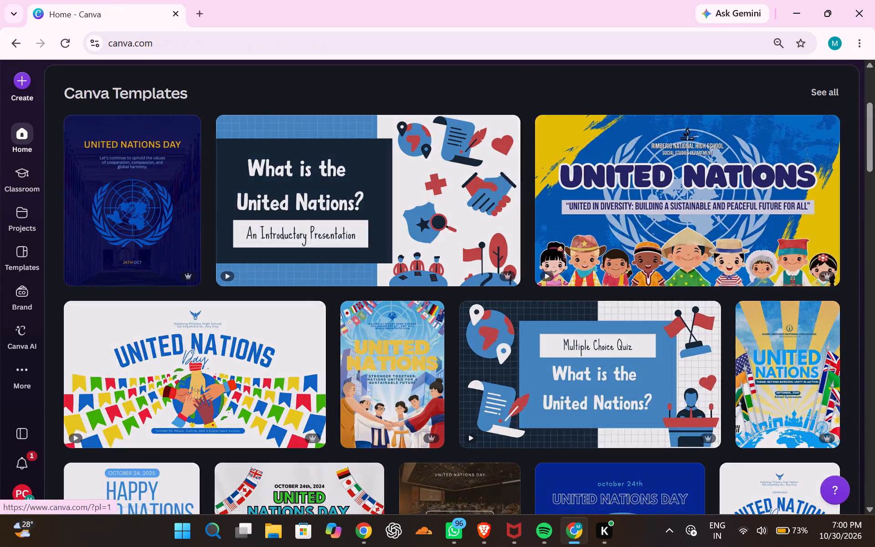
scroll(262, 357, down, 11)
scroll(262, 357, up, 4)
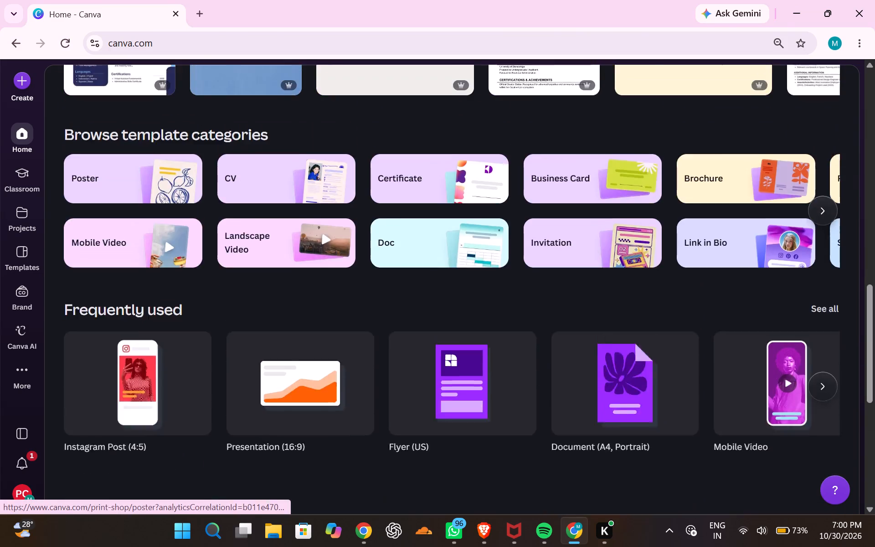
scroll(262, 357, up, 5)
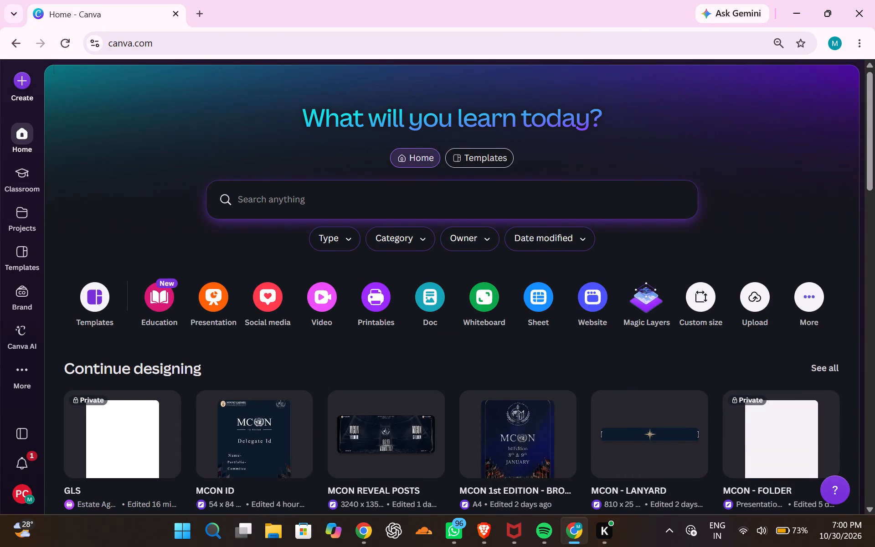
Open the Projects page showing all projects.
click(17, 227)
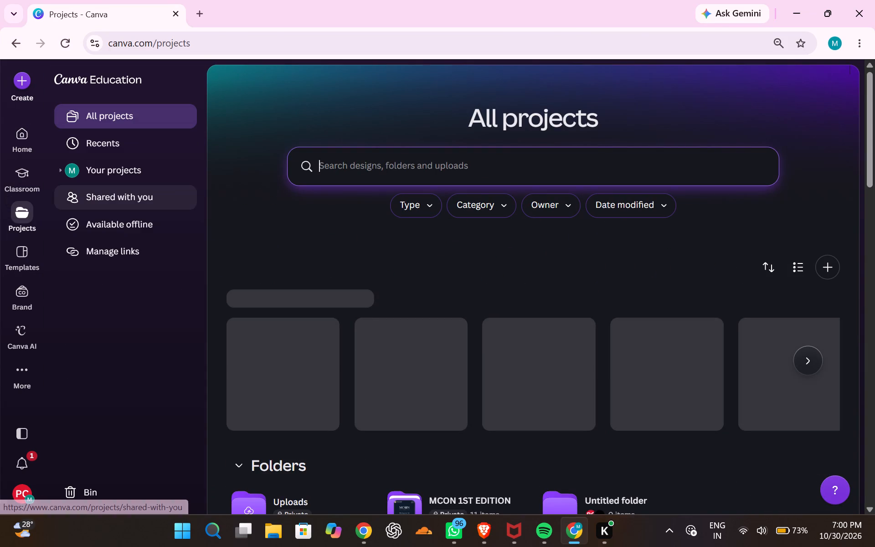
Open the "Copy of Copy of MUN Brochure" design from the projects shared with you.
click(149, 185)
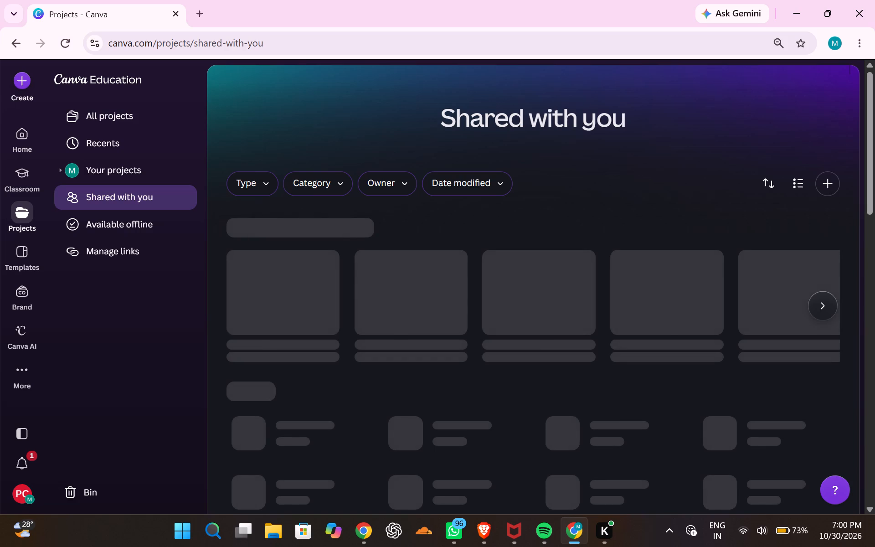
scroll(568, 361, down, 4)
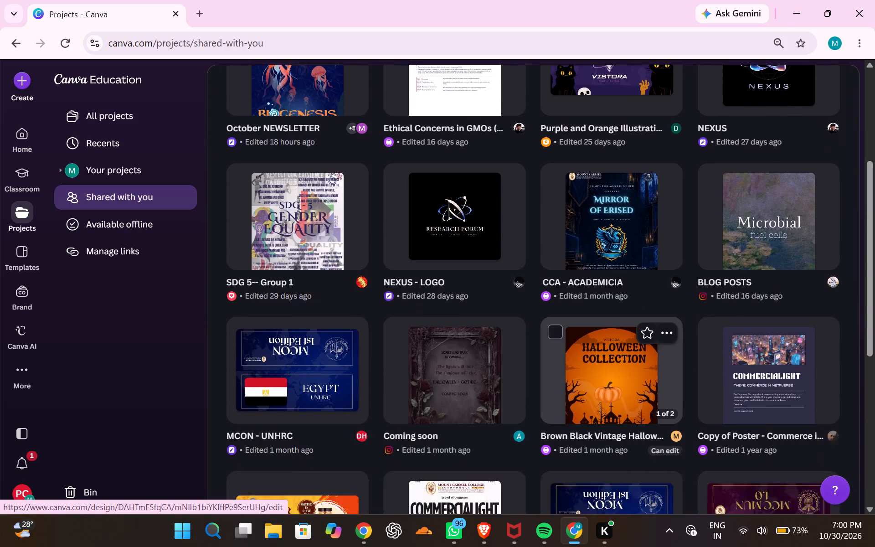
scroll(568, 361, down, 4)
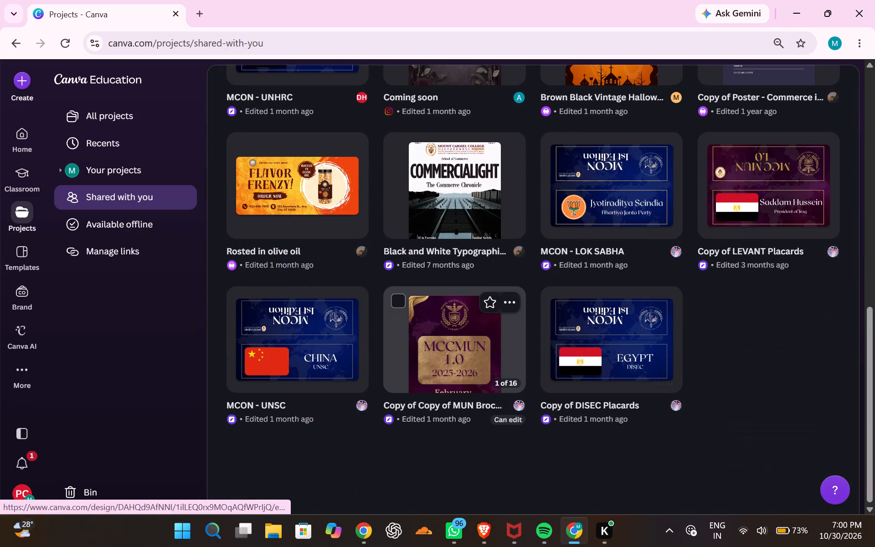
double_click(417, 359)
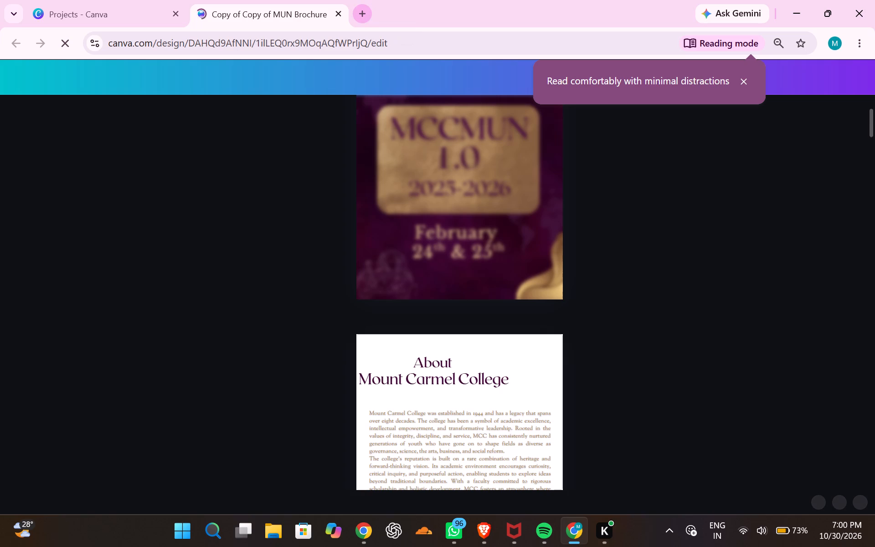
Return to the Projects page and look through the designs shared with you.
click(108, 14)
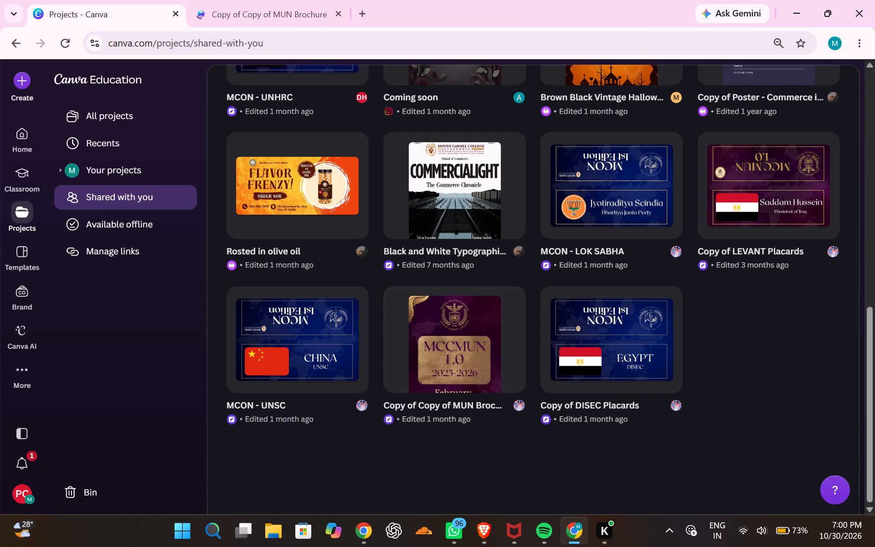
scroll(499, 223, up, 5)
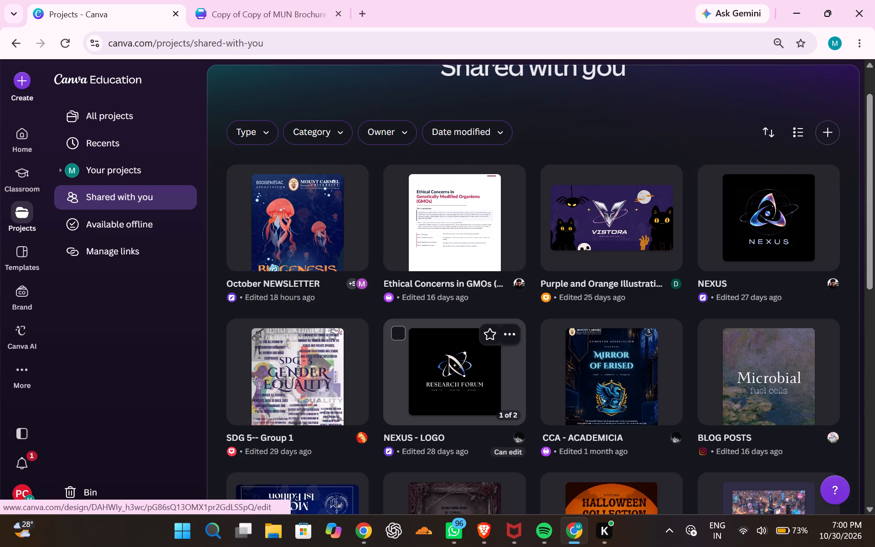
scroll(483, 397, down, 7)
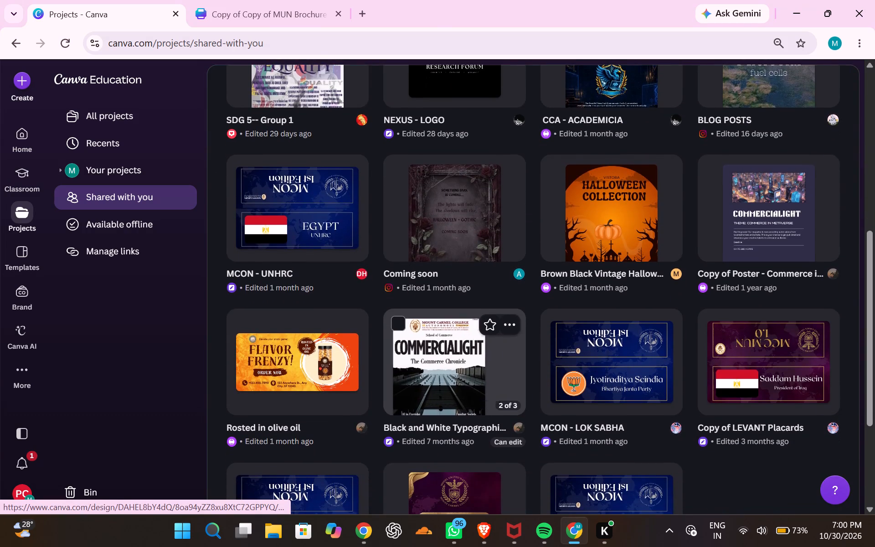
scroll(483, 397, down, 1)
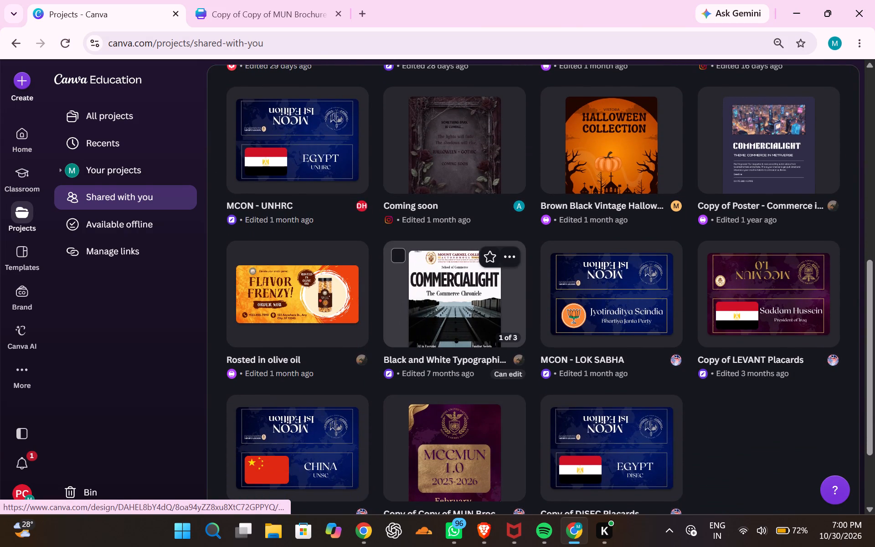
scroll(493, 351, down, 2)
scroll(493, 351, up, 2)
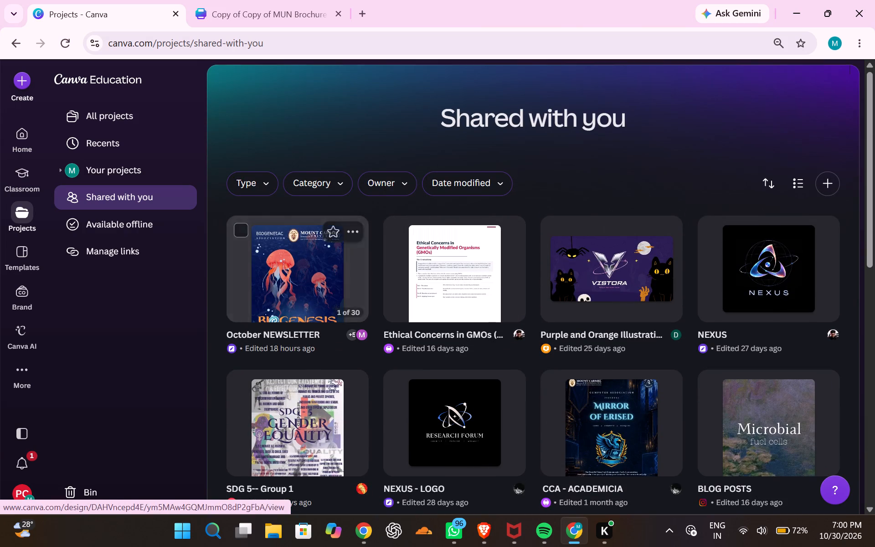
Make a copy of the "MCON - Poster" design found among the recent designs in All projects.
click(128, 127)
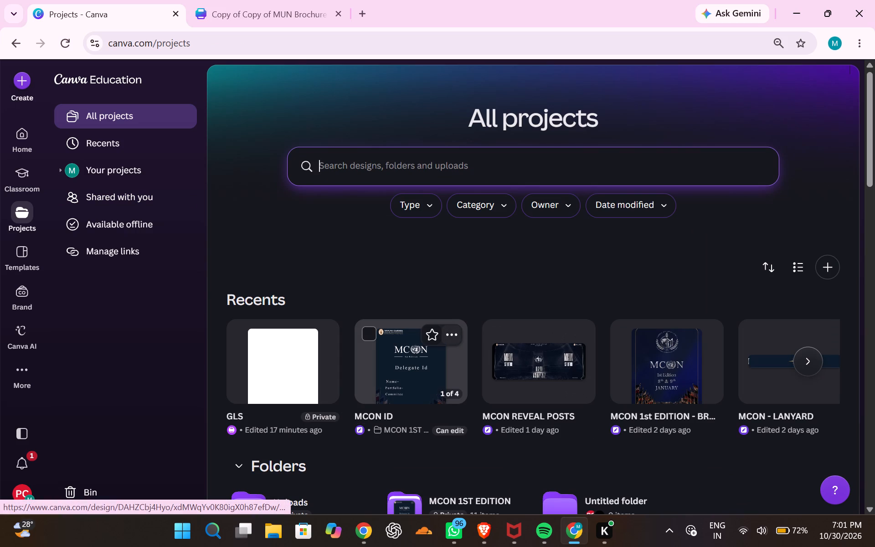
scroll(695, 332, left, 2)
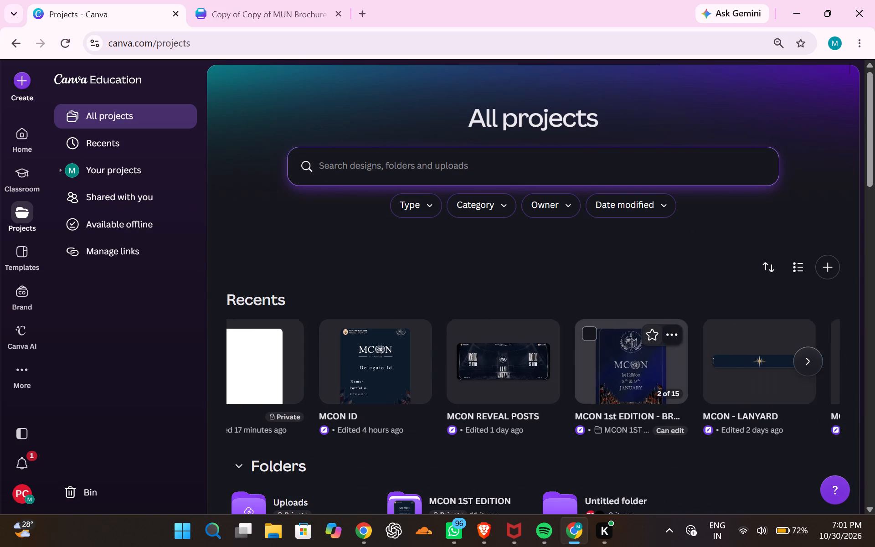
scroll(695, 332, left, 7)
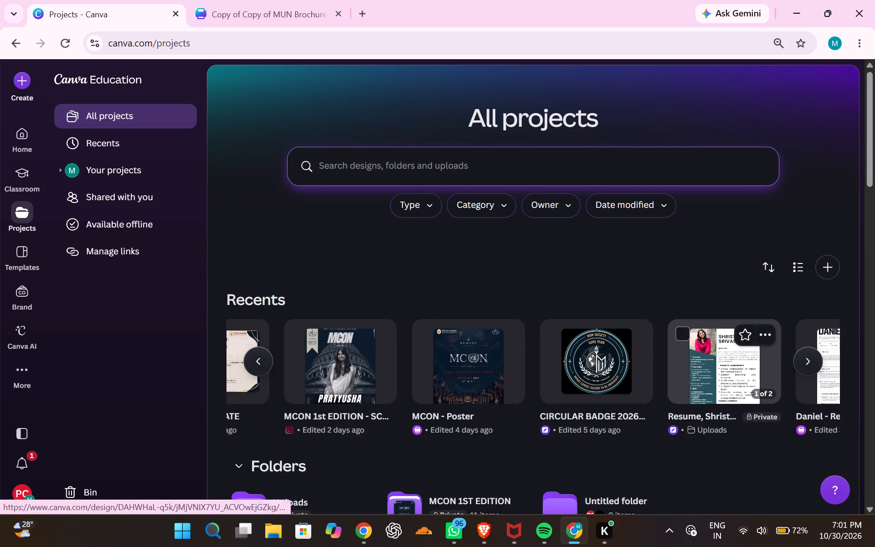
scroll(695, 332, left, 1)
click(448, 334)
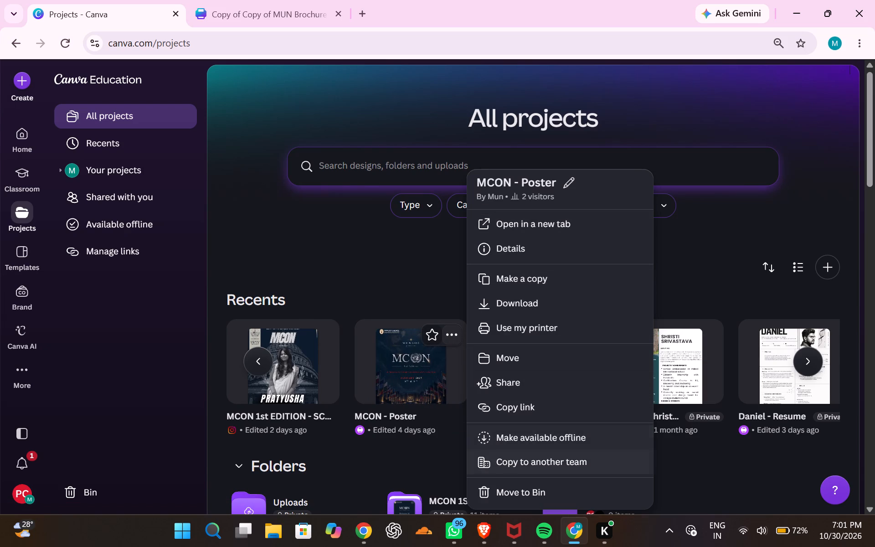
click(530, 272)
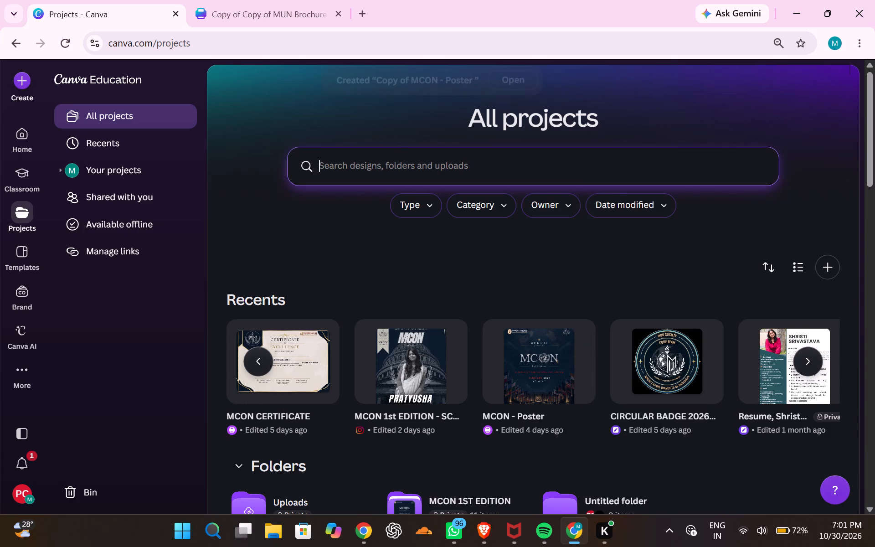
Open the "Copy of MCON - Poster" design from the recent designs and look over its FINAL and QR pages.
scroll(316, 366, right, 7)
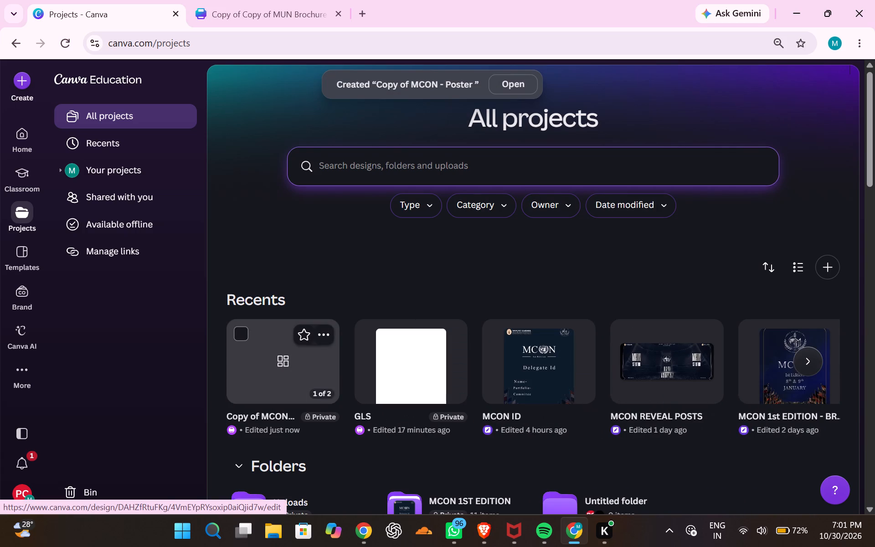
click(242, 395)
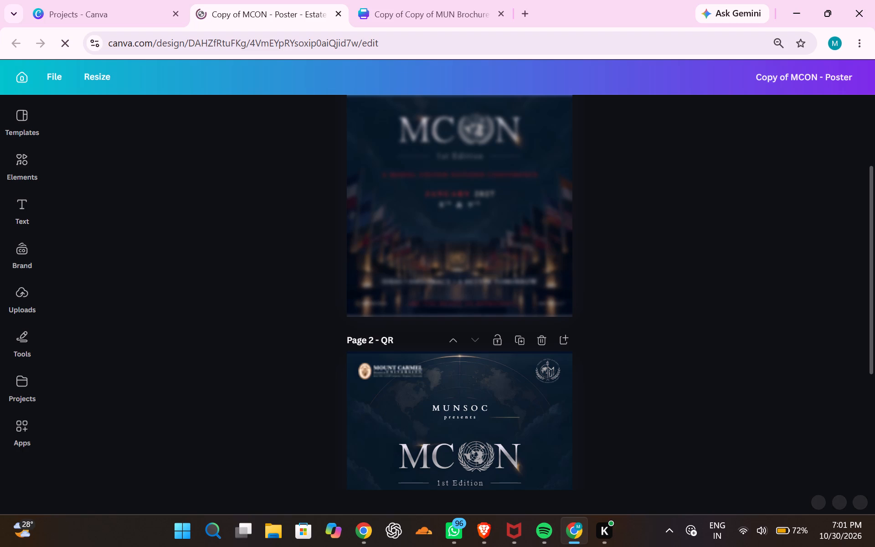
scroll(458, 289, up, 2)
scroll(458, 289, down, 7)
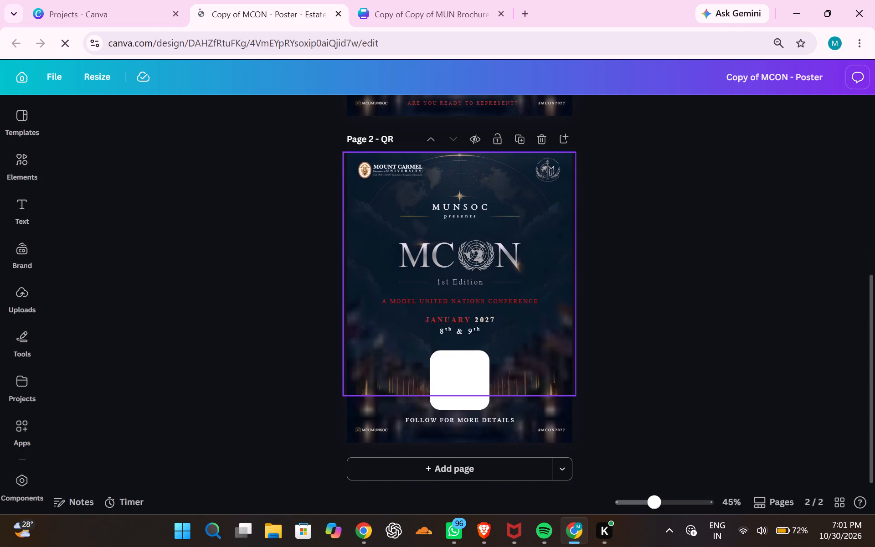
scroll(458, 289, up, 5)
scroll(458, 289, down, 6)
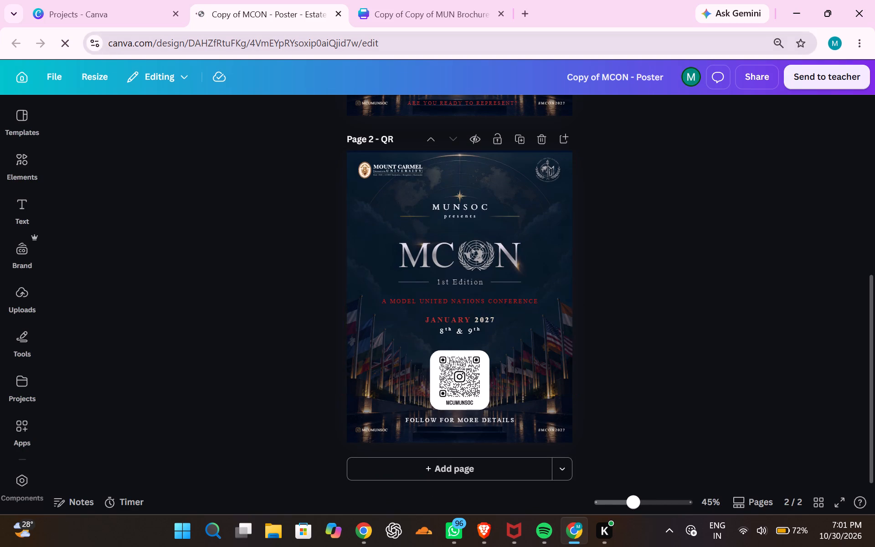
scroll(440, 217, up, 3)
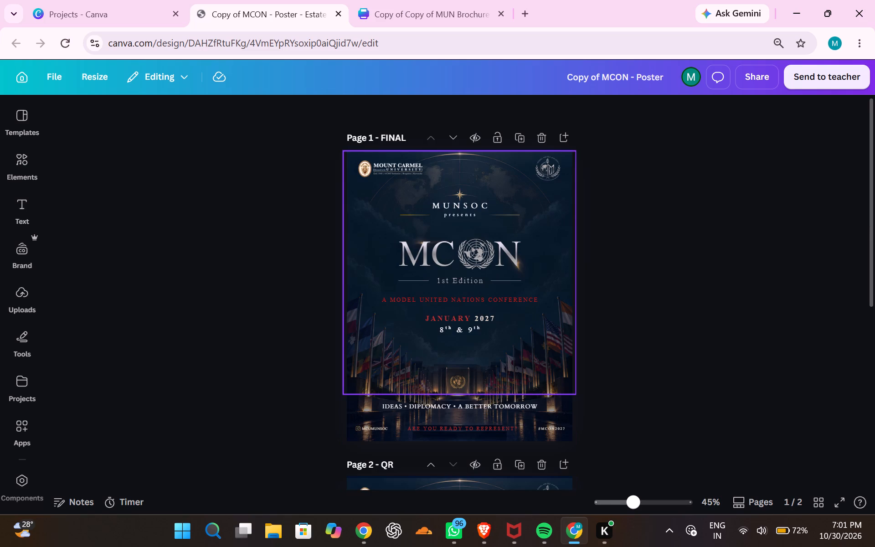
click(394, 525)
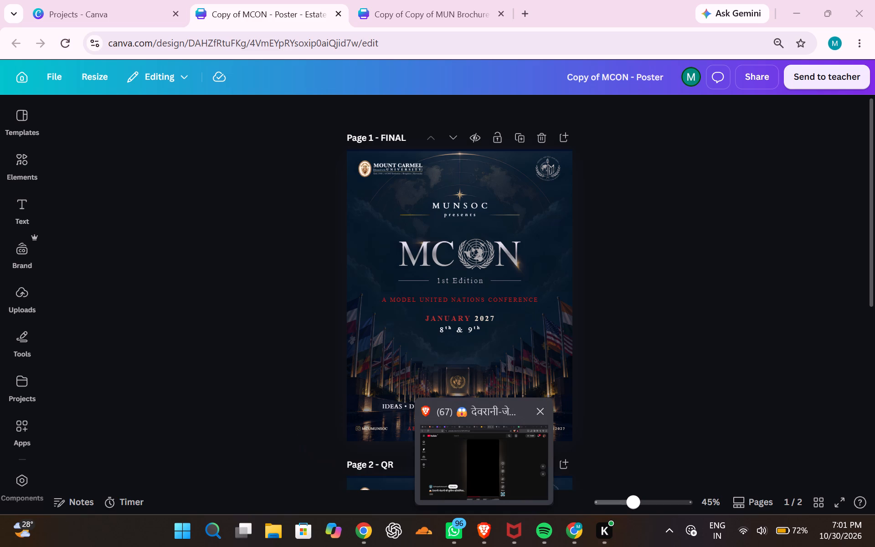
click(543, 410)
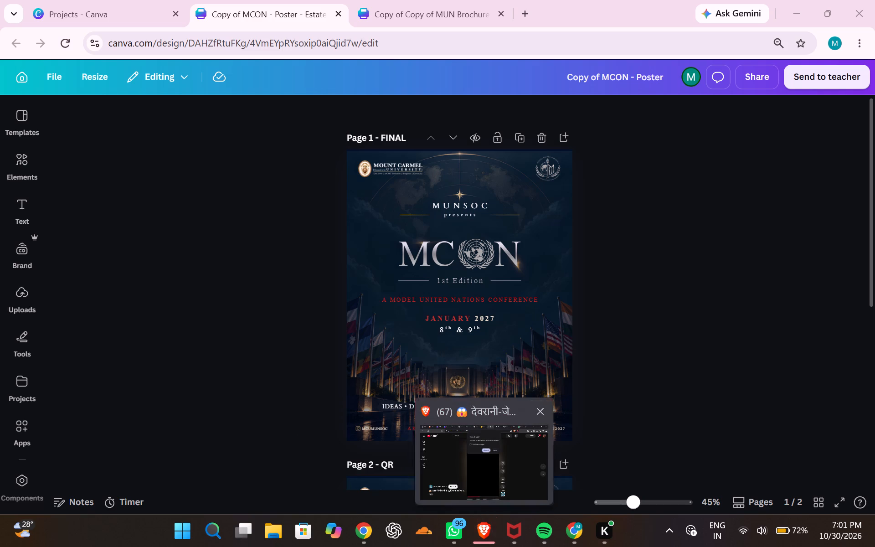
click(492, 437)
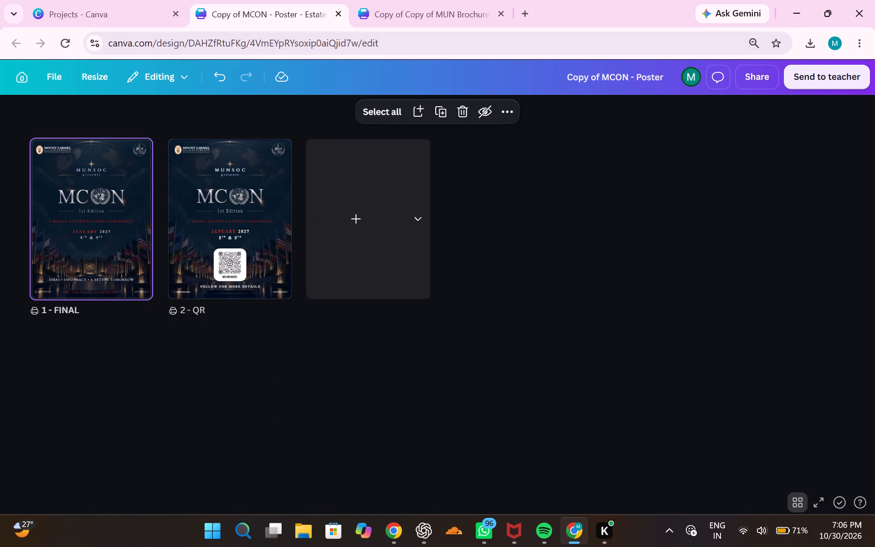
click(798, 507)
Delete the QR code and its white rounded background from the QR page.
scroll(430, 355, down, 3)
click(460, 371)
key(BackSpace)
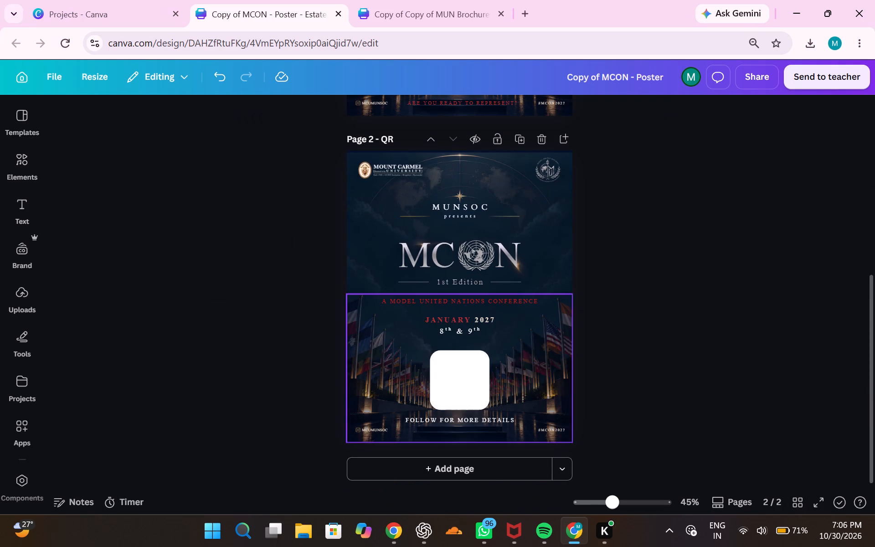
click(469, 377)
key(BackSpace)
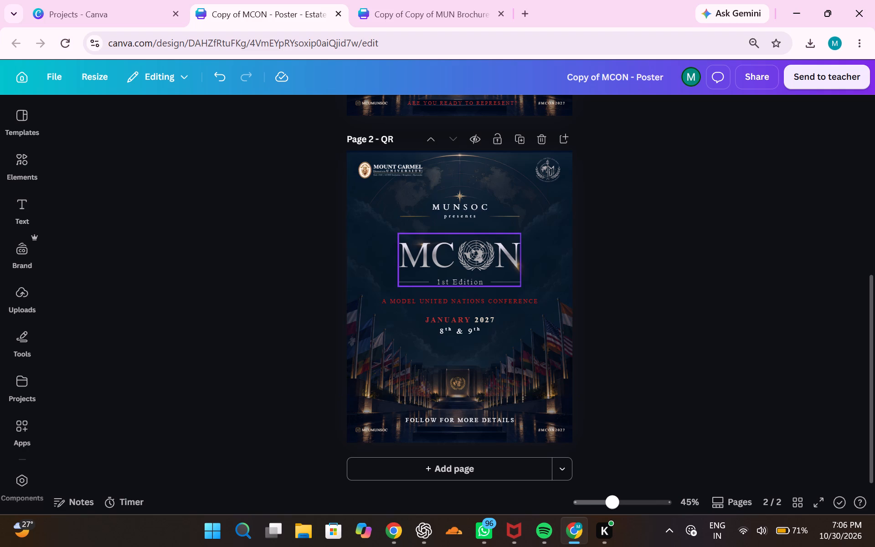
Delete the MUNSOC text above "presents" on the QR page.
click(459, 212)
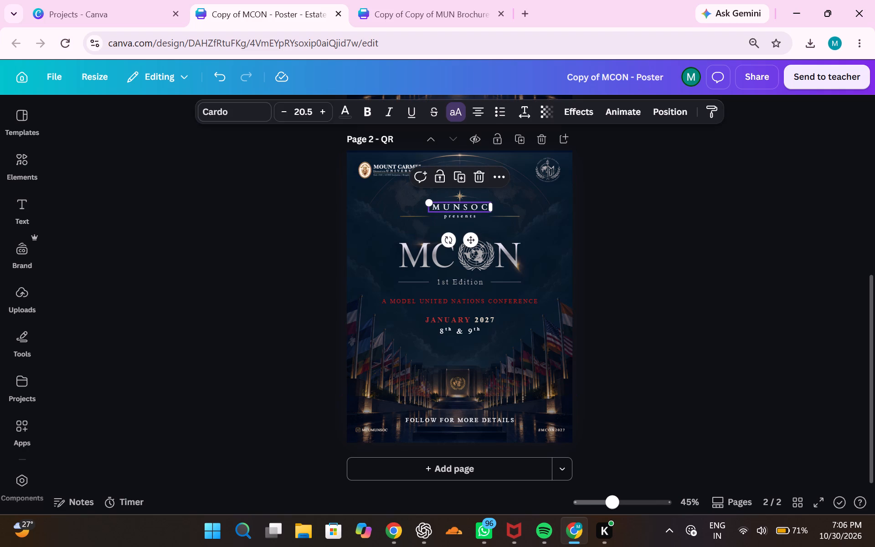
key(BackSpace)
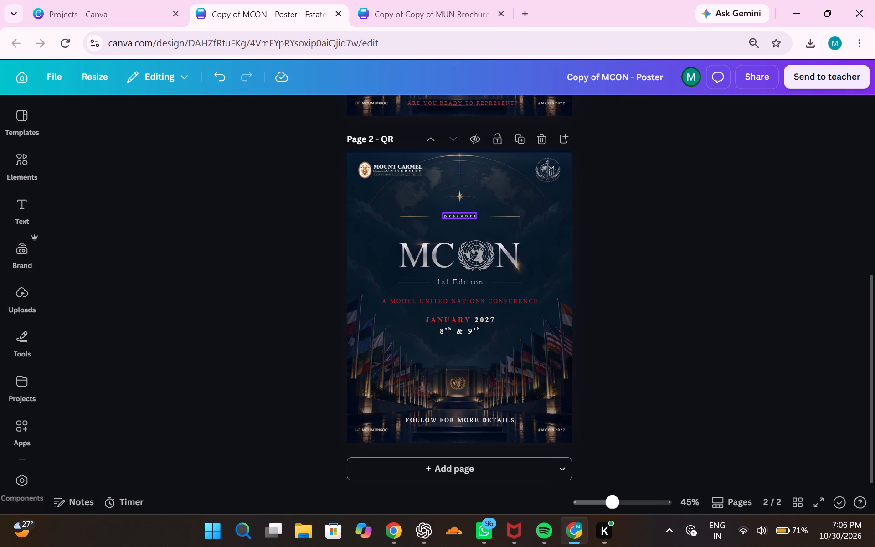
Delete the "presents" text and the two thin lines on either side of it on the QR page.
click(453, 217)
key(BackSpace)
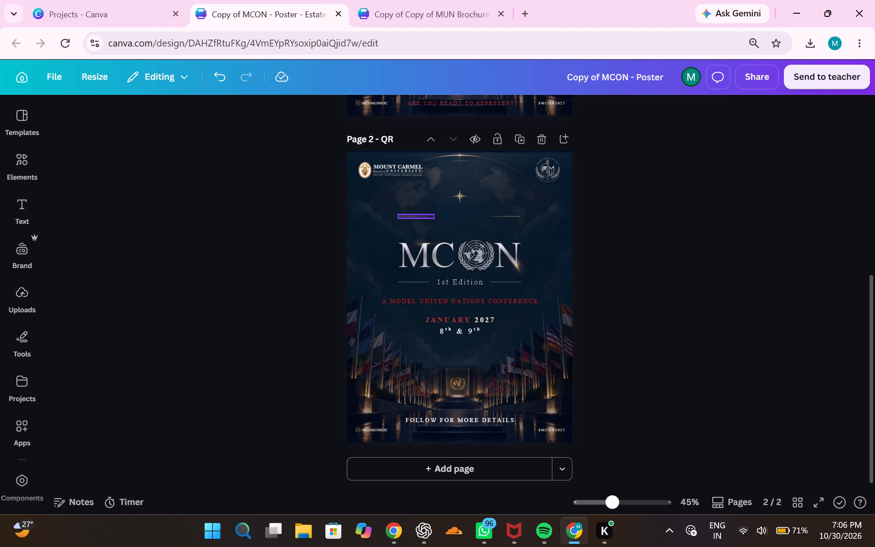
click(421, 217)
key(BackSpace)
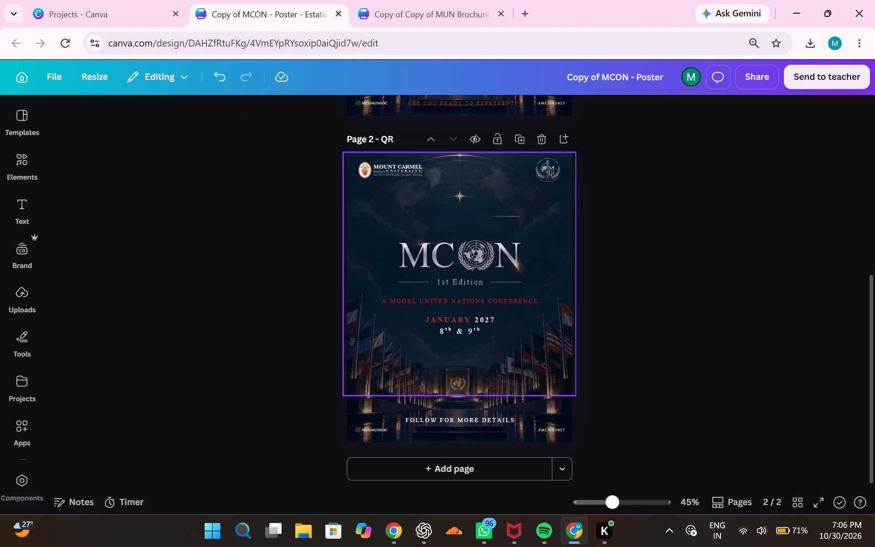
click(506, 215)
key(BackSpace)
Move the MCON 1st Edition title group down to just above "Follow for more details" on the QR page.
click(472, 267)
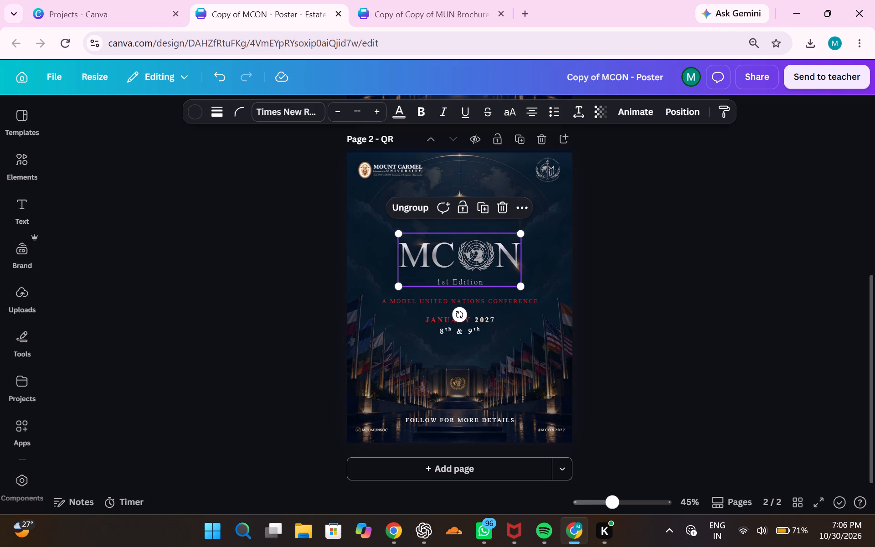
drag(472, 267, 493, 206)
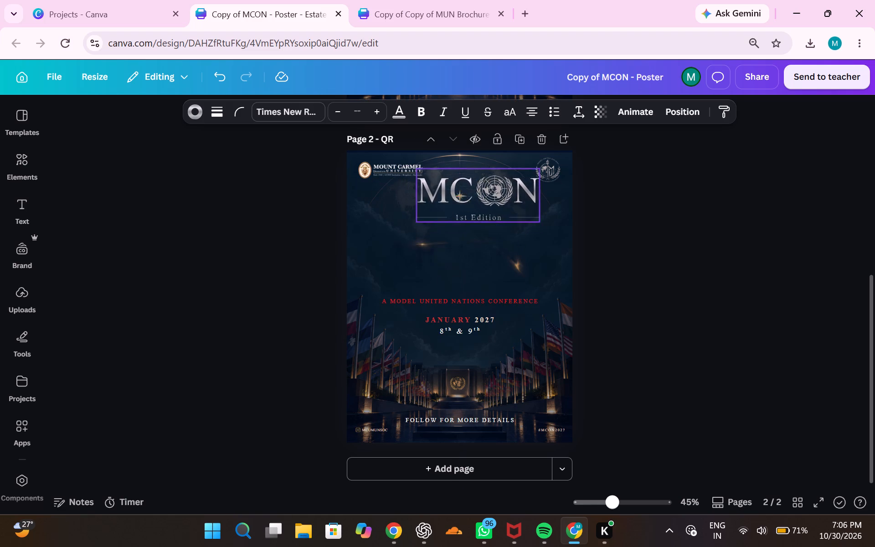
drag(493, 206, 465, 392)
Delete the "A Model United Nations Conference" tagline and the January 2027 date block from the QR page.
click(486, 304)
key(BackSpace)
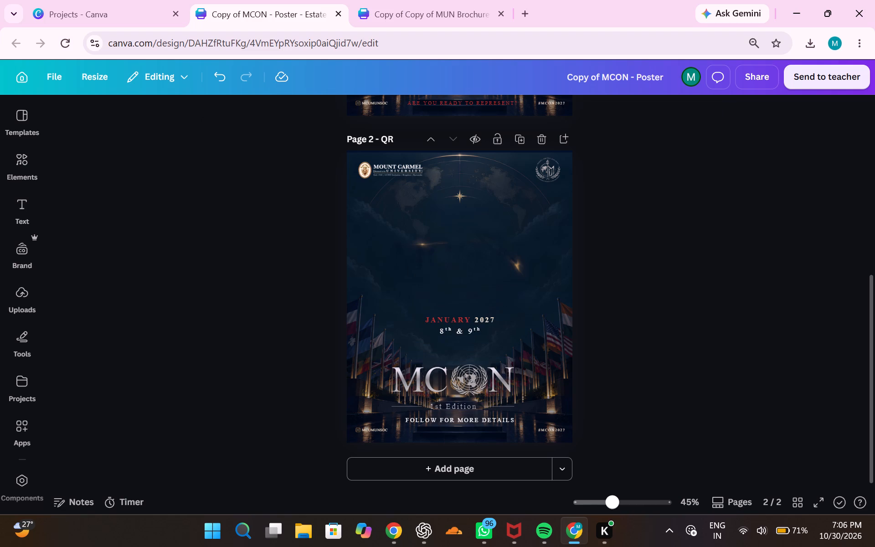
click(462, 325)
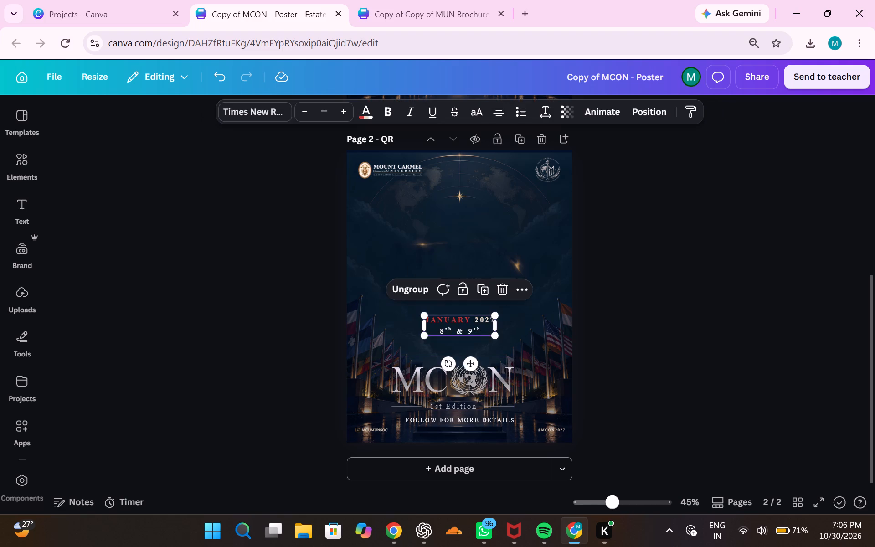
key(BackSpace)
Rename the design as test.
triple_click(604, 81)
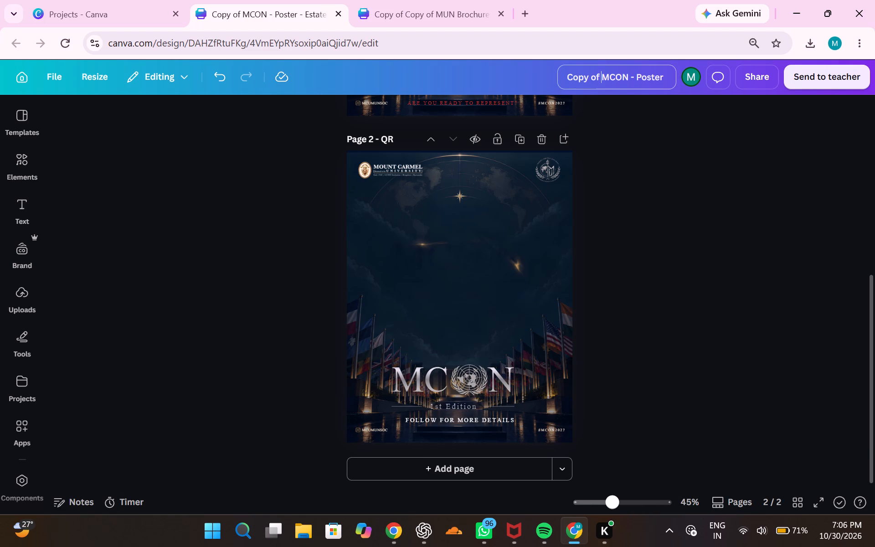
double_click(604, 81)
key(BackSpace)
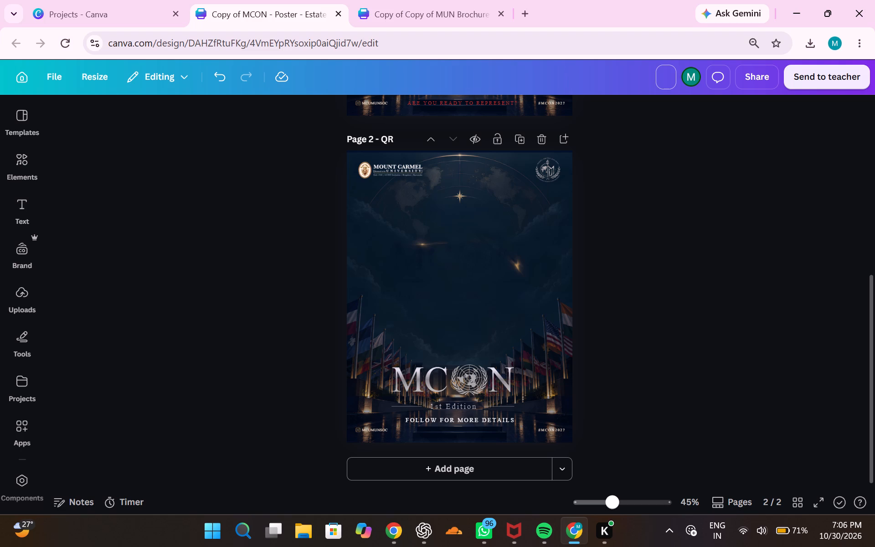
text(test)
key(Return)
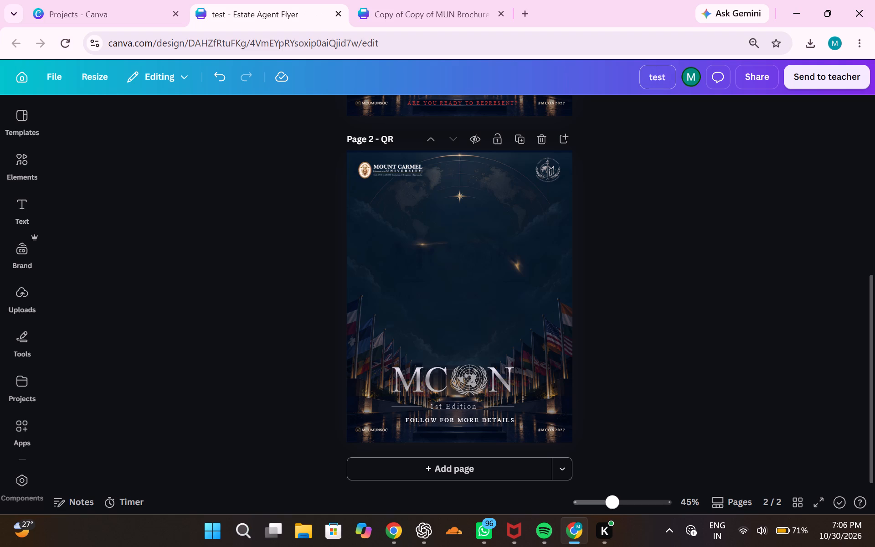
Move the MCON 1st Edition title group to the top of the QR page, centred horizontally just below the logos.
click(463, 367)
drag(463, 367, 468, 308)
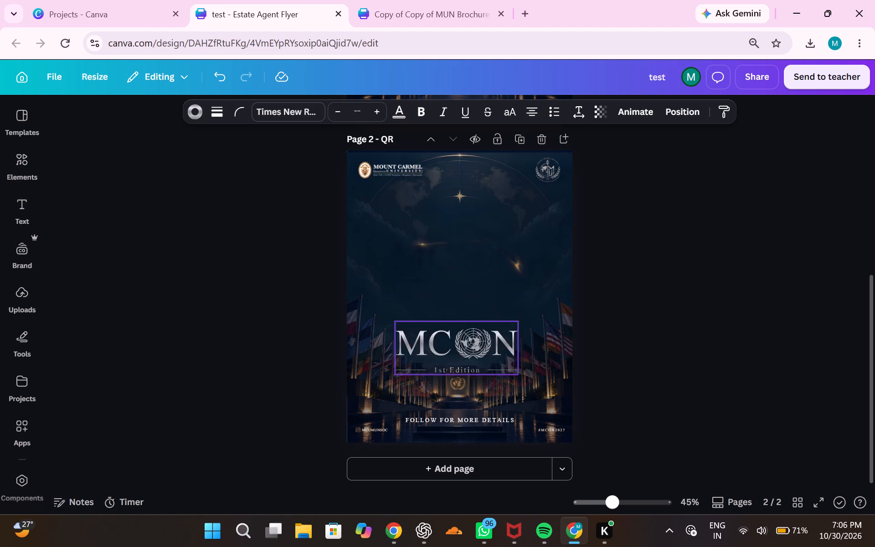
drag(468, 308, 470, 185)
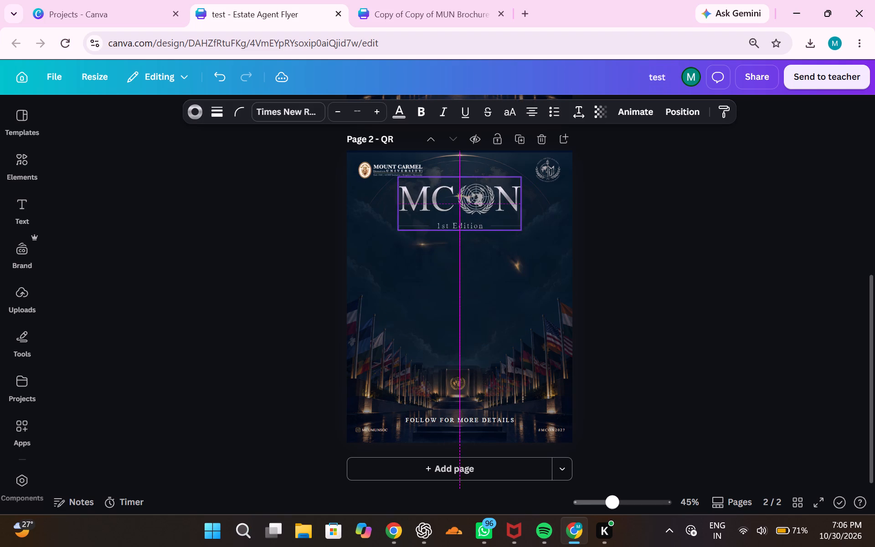
drag(470, 185, 477, 188)
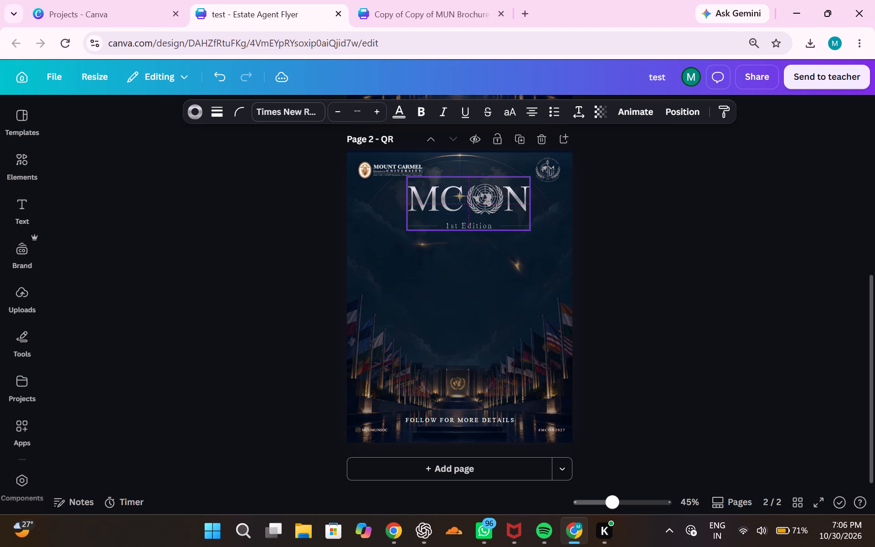
drag(477, 188, 476, 188)
drag(476, 188, 468, 188)
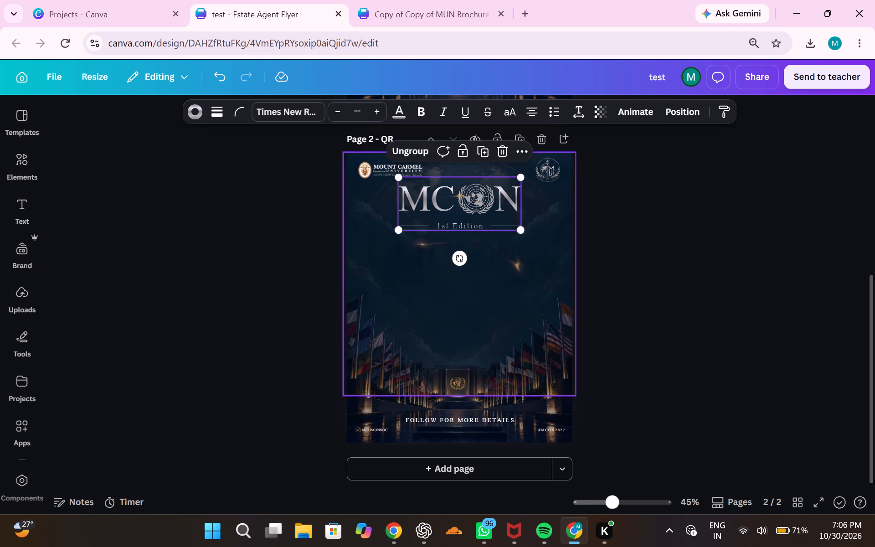
Delete the gold star overlapping the MCON title on the QR page.
drag(454, 191, 456, 248)
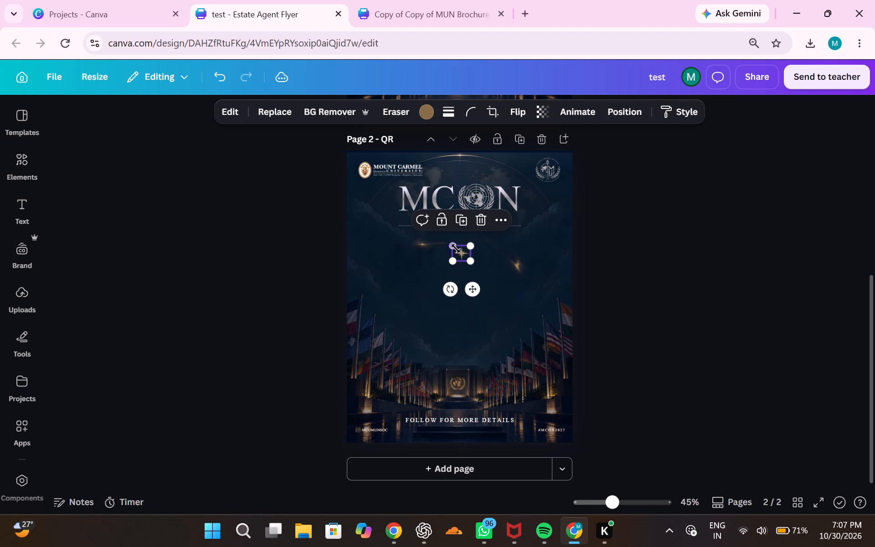
click(480, 222)
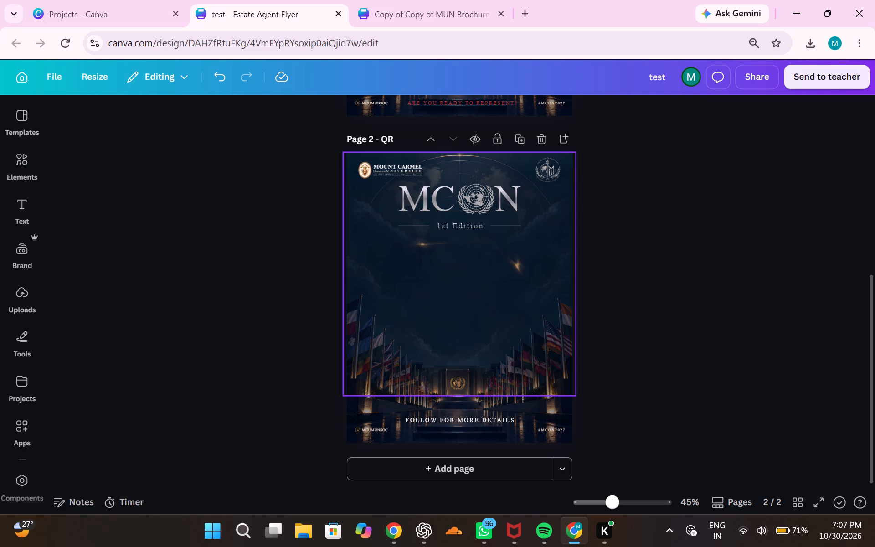
Delete the QR page's footer items: "Follow for more details", the MCUMUNSOC handle with its icon, and the #MCON2027 hashtag.
click(469, 419)
key(BackSpace)
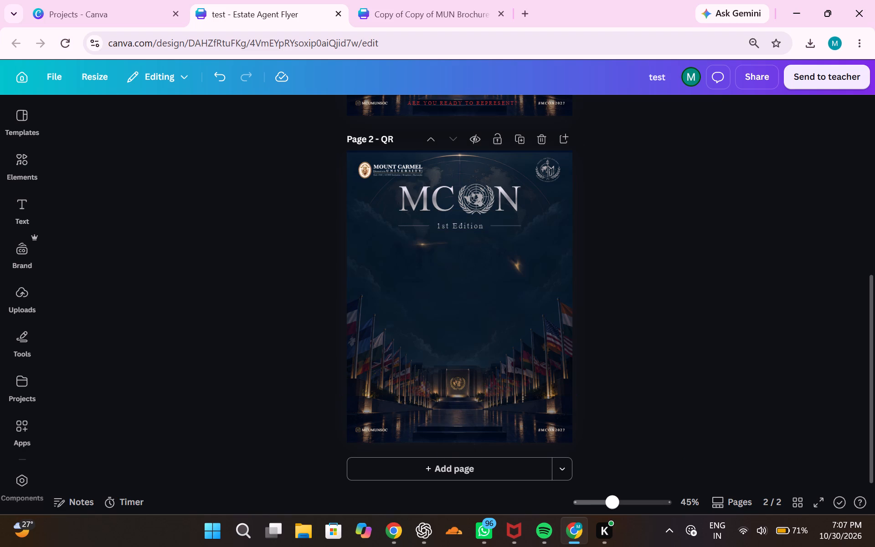
click(382, 430)
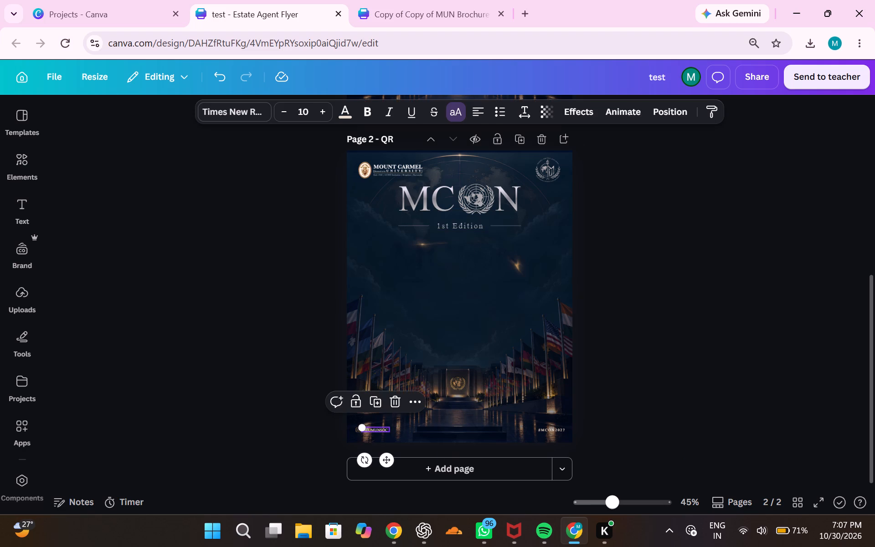
key(BackSpace)
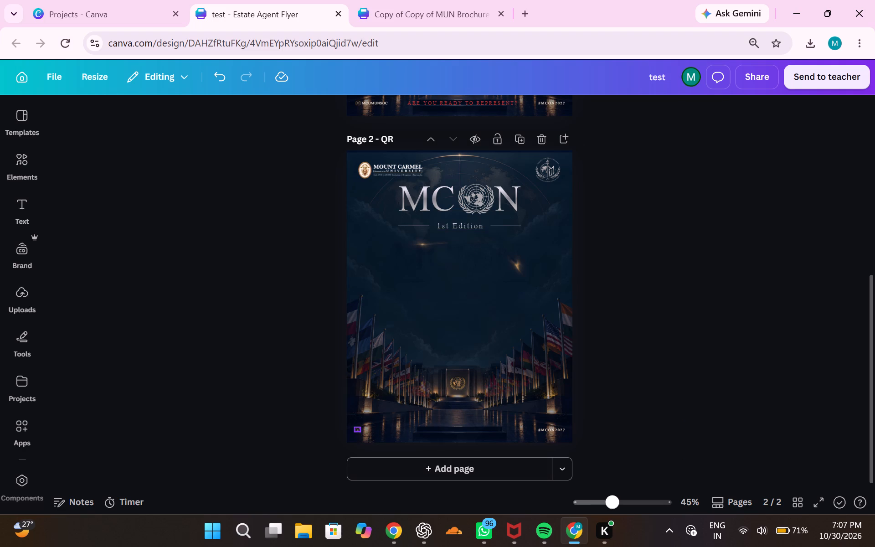
click(359, 430)
key(BackSpace)
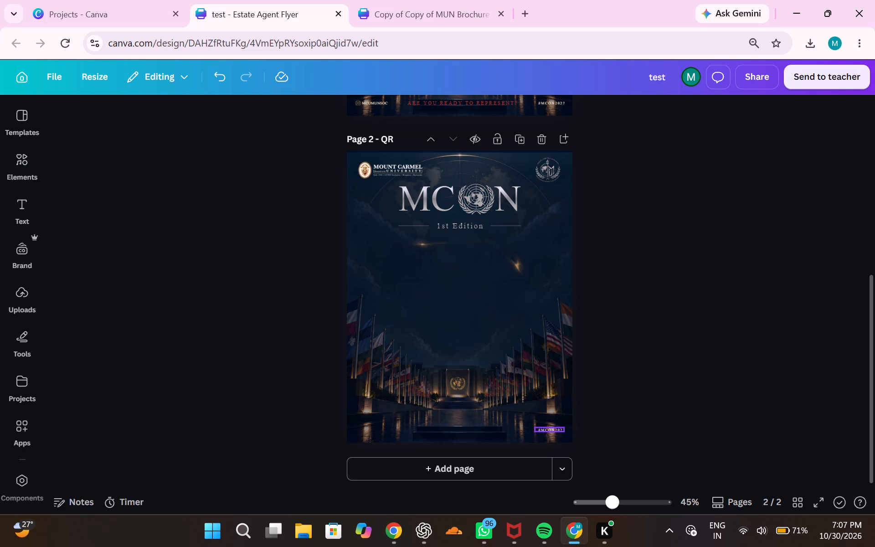
click(545, 428)
key(BackSpace)
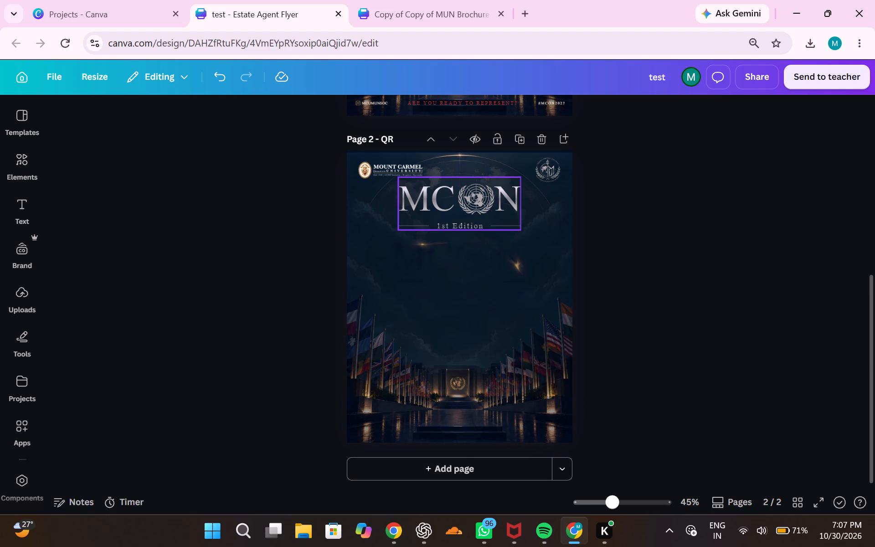
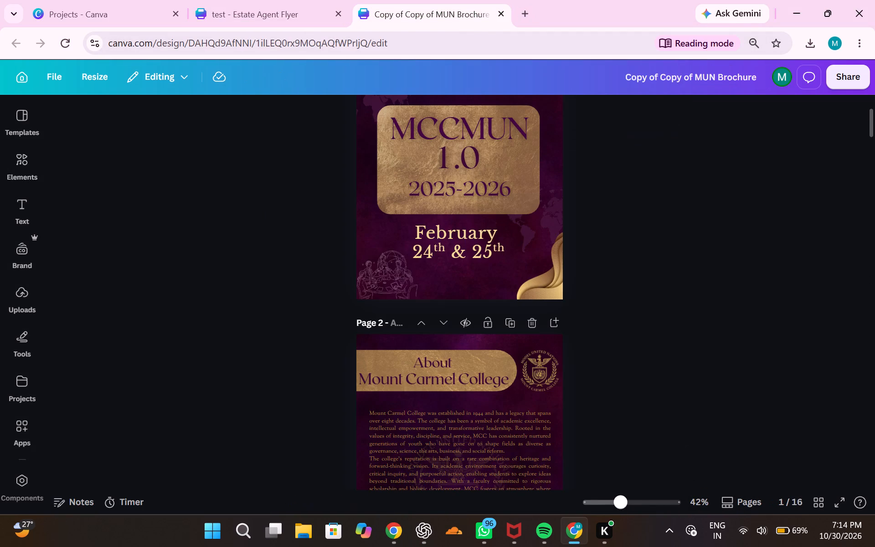
click(528, 13)
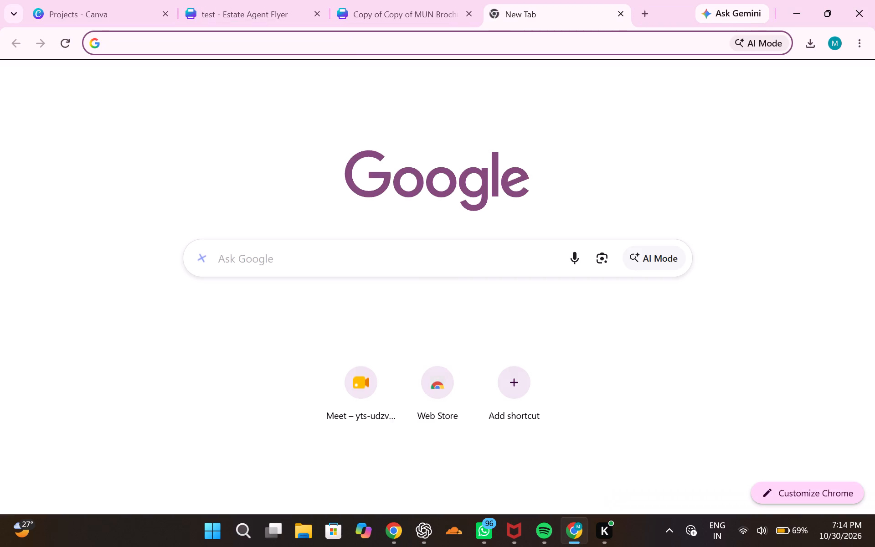
click(456, 257)
text(lok sabha logo)
key(Return)
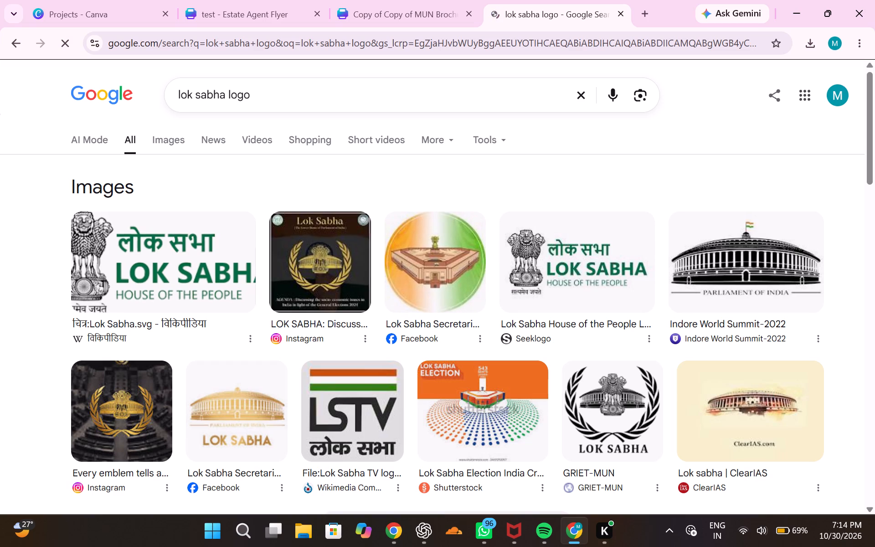
Refine the Google search to "lok sabha logo mun".
click(313, 99)
key(space)
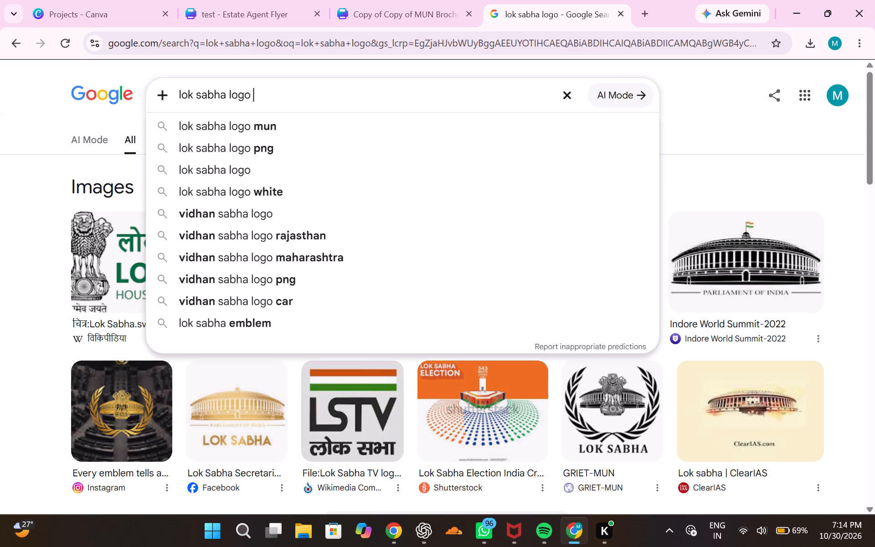
text(mi)
key(BackSpace)
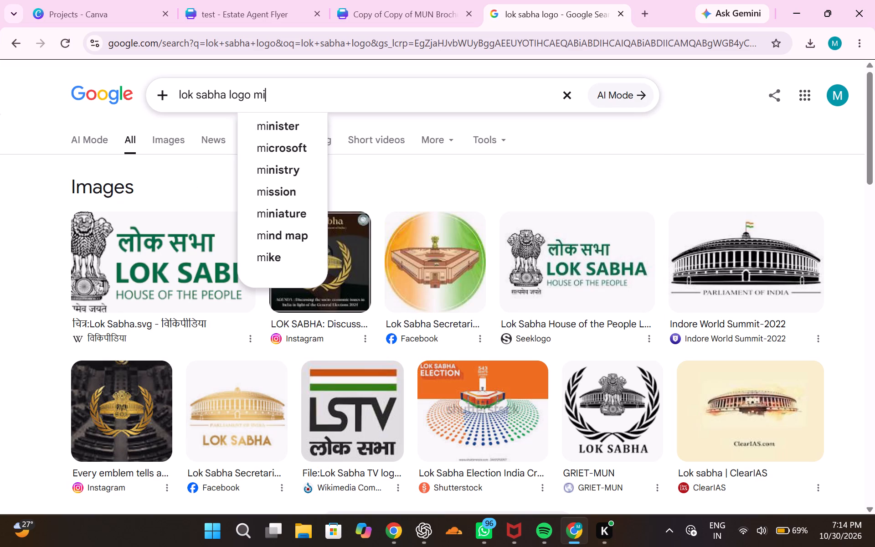
key(Down)
key(Return)
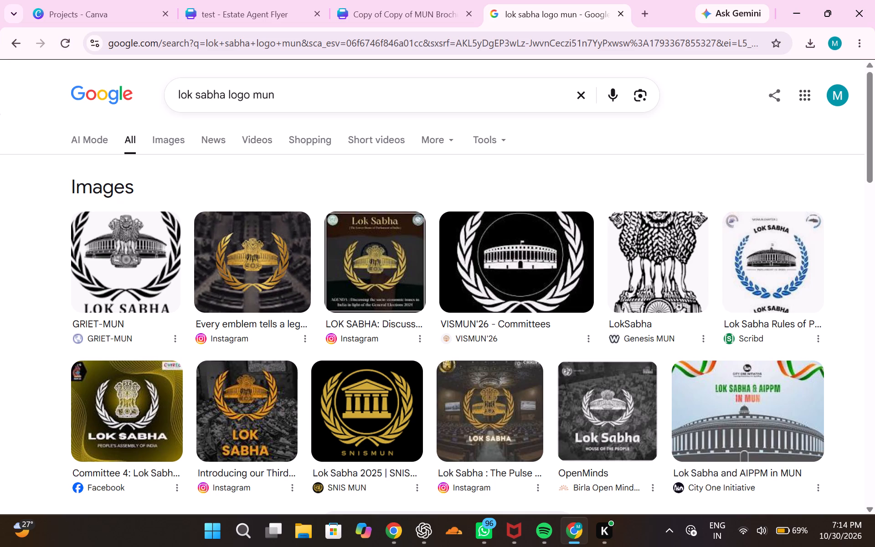
Look through the "lok sabha logo mun" search results for a usable Lok Sabha logo.
scroll(134, 250, down, 1)
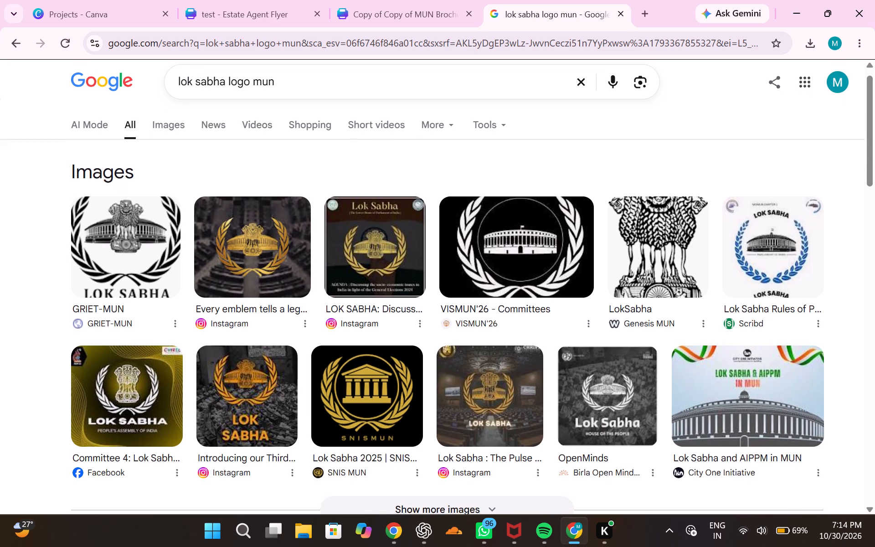
scroll(134, 250, down, 2)
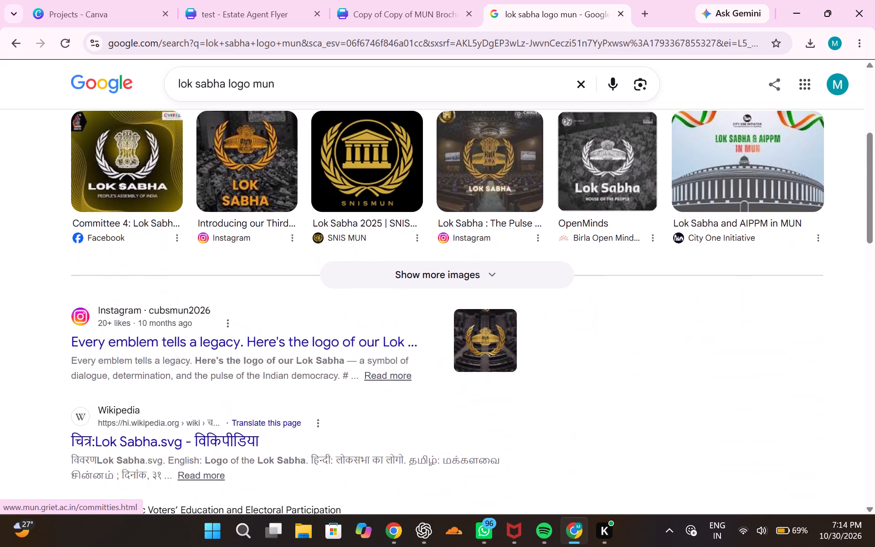
scroll(134, 250, down, 1)
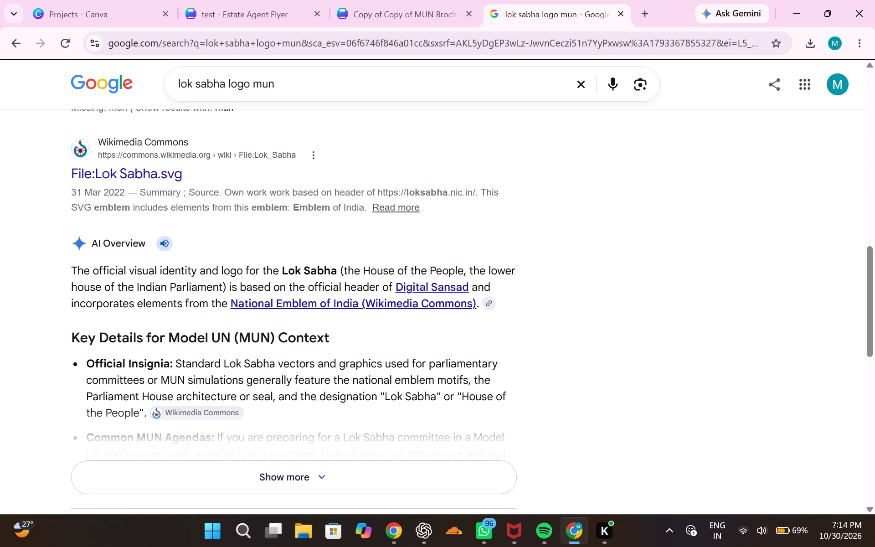
scroll(166, 267, down, 2)
click(273, 243)
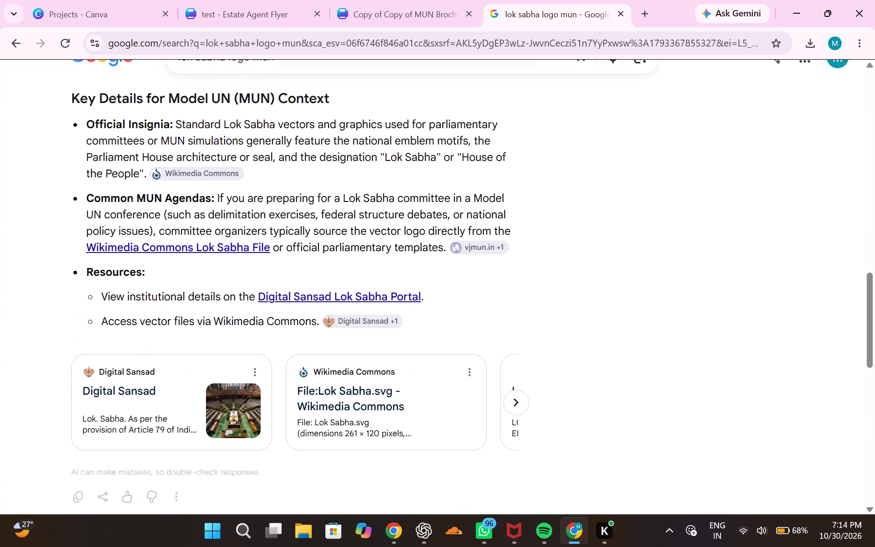
scroll(274, 316, down, 1)
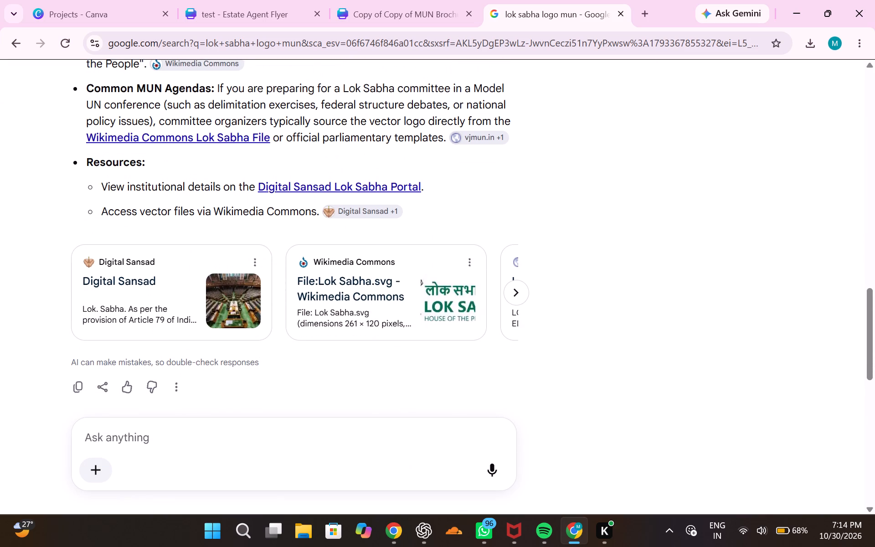
scroll(274, 316, down, 2)
scroll(274, 316, up, 7)
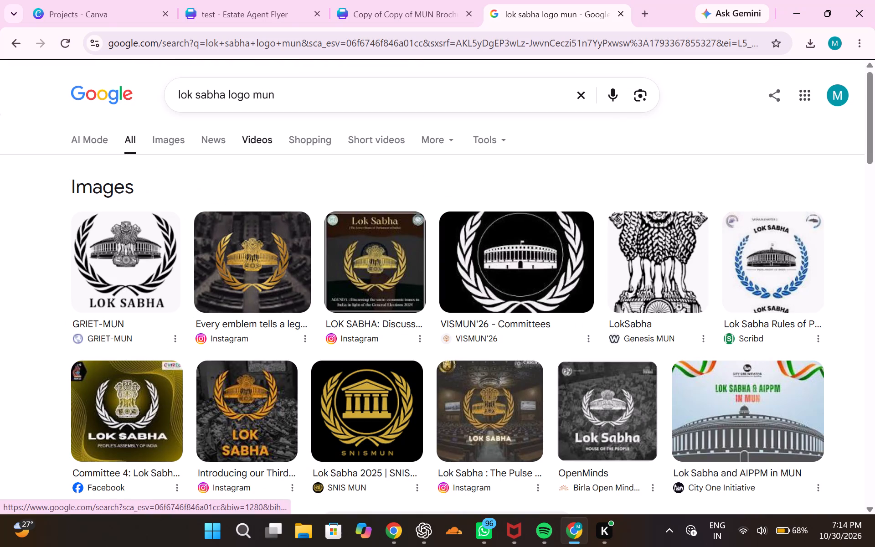
Switch to the image results for "lok sabha logo mun" and preview the gold Lok Sabha emblem poster from Instagram.
click(176, 137)
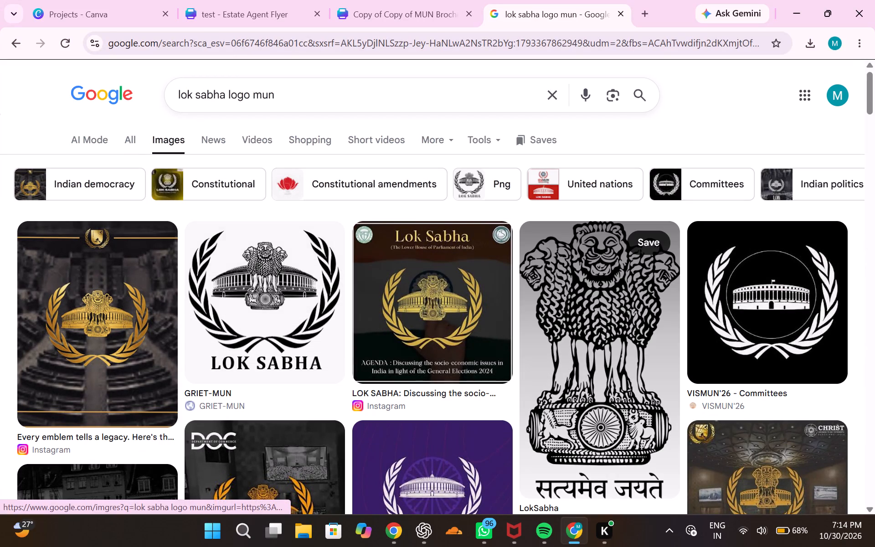
scroll(542, 315, down, 1)
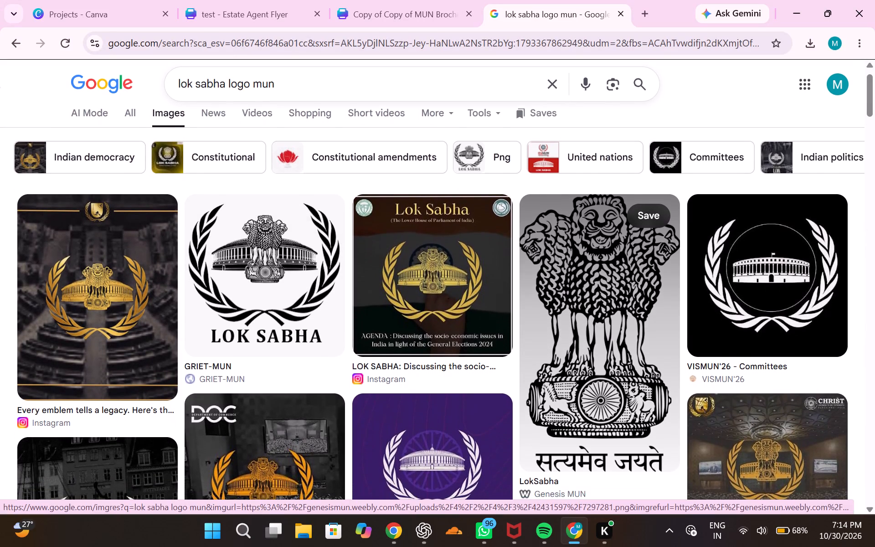
scroll(542, 315, down, 1)
scroll(309, 314, down, 1)
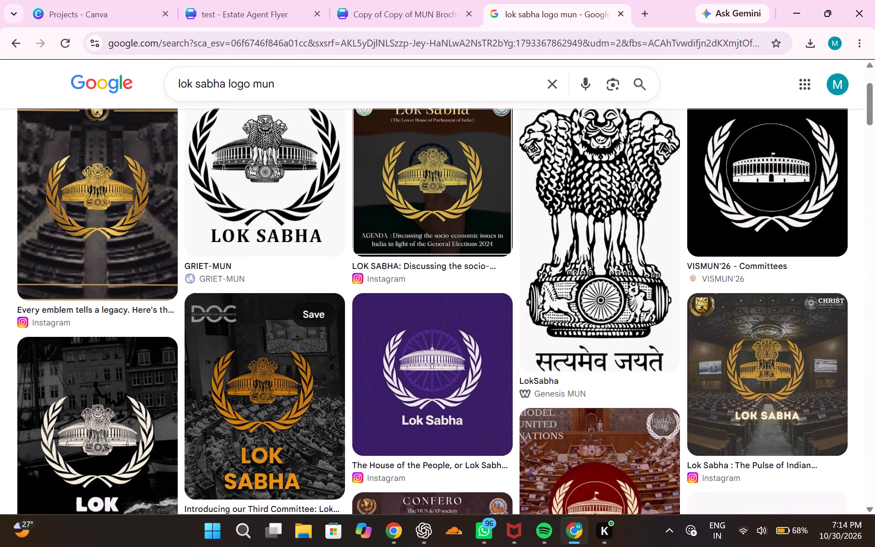
scroll(309, 314, down, 1)
click(127, 246)
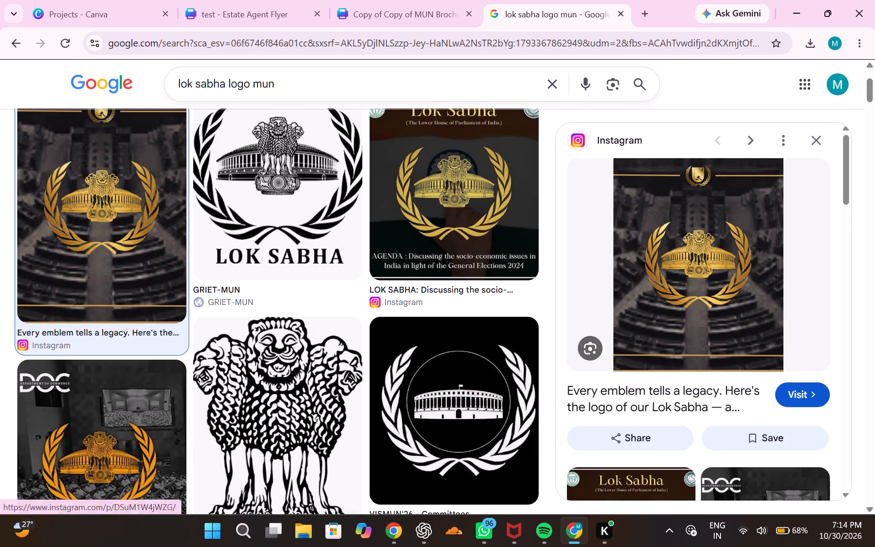
click(813, 134)
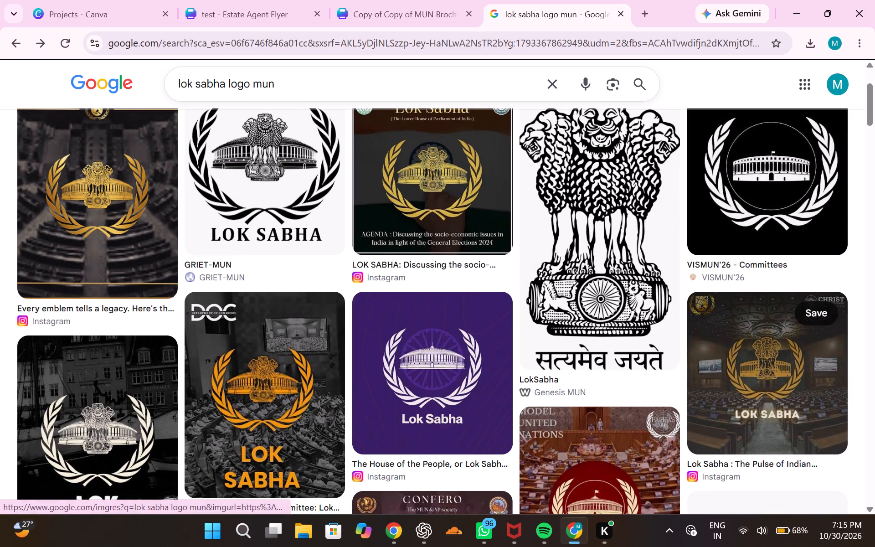
click(62, 186)
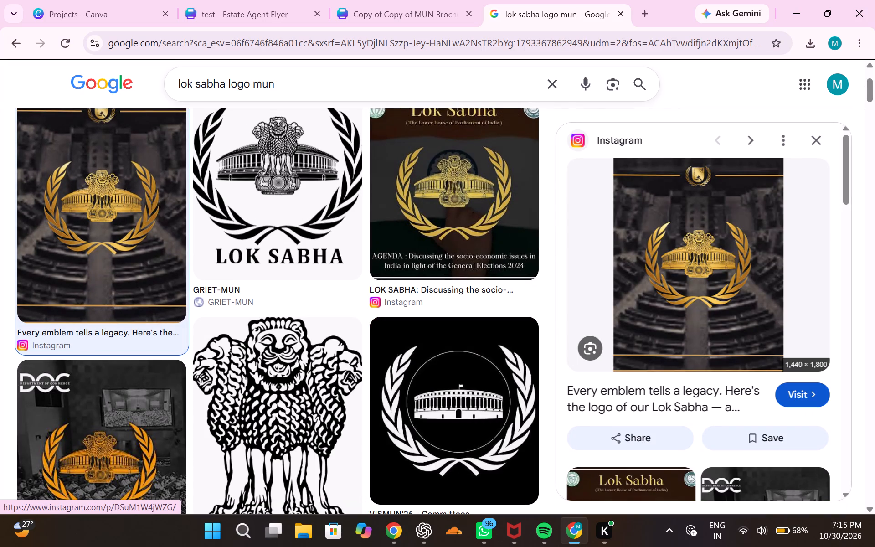
click(812, 138)
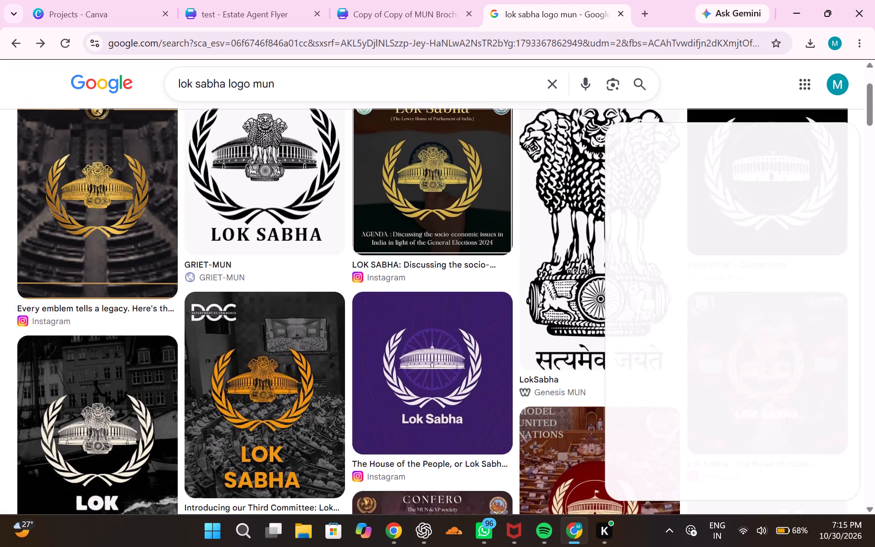
Look through the rest of the image results for a usable Lok Sabha emblem.
scroll(350, 264, up, 1)
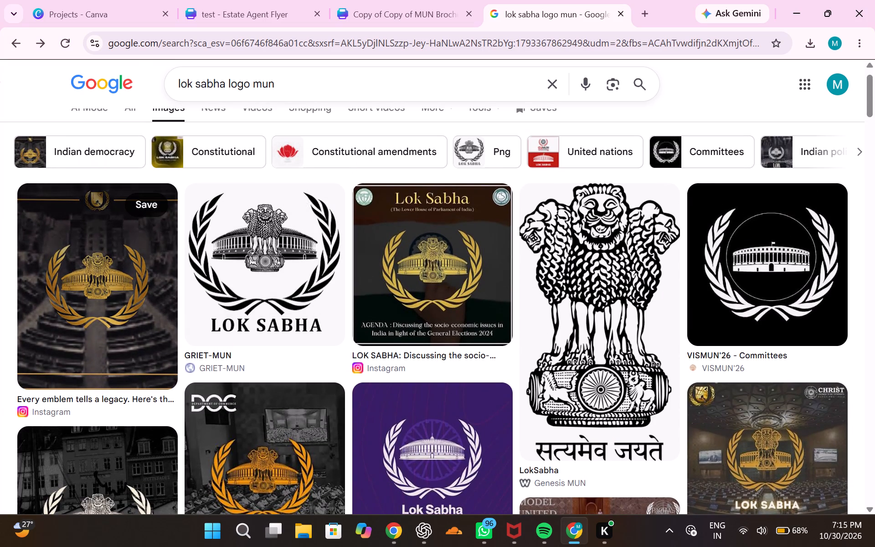
scroll(92, 219, down, 6)
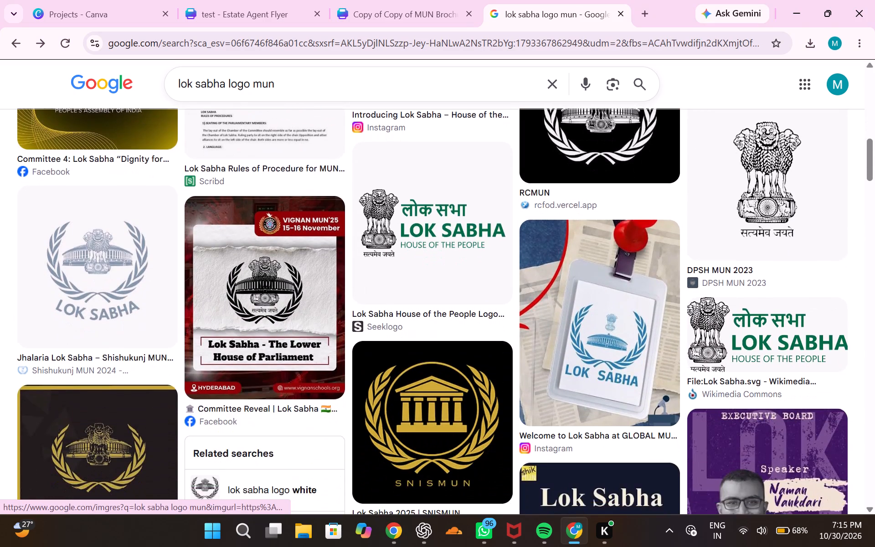
scroll(92, 219, down, 3)
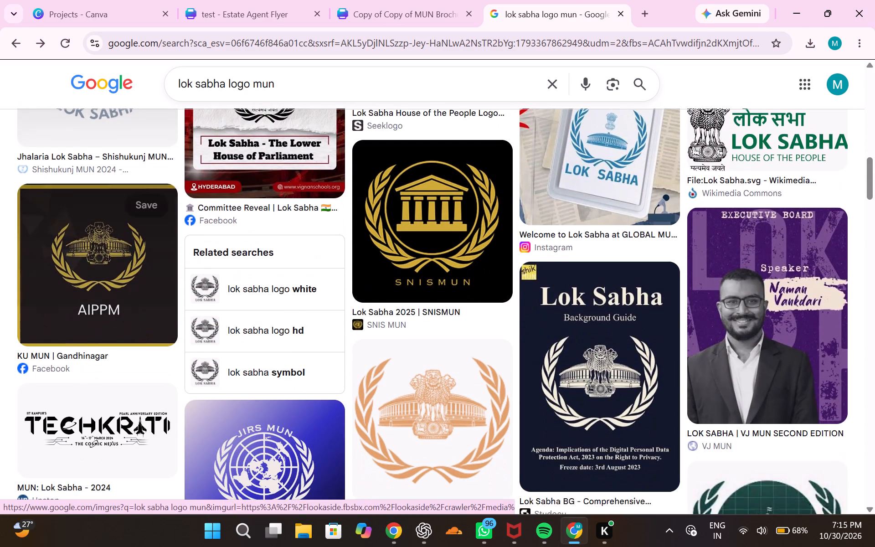
scroll(92, 219, down, 3)
scroll(92, 219, up, 1)
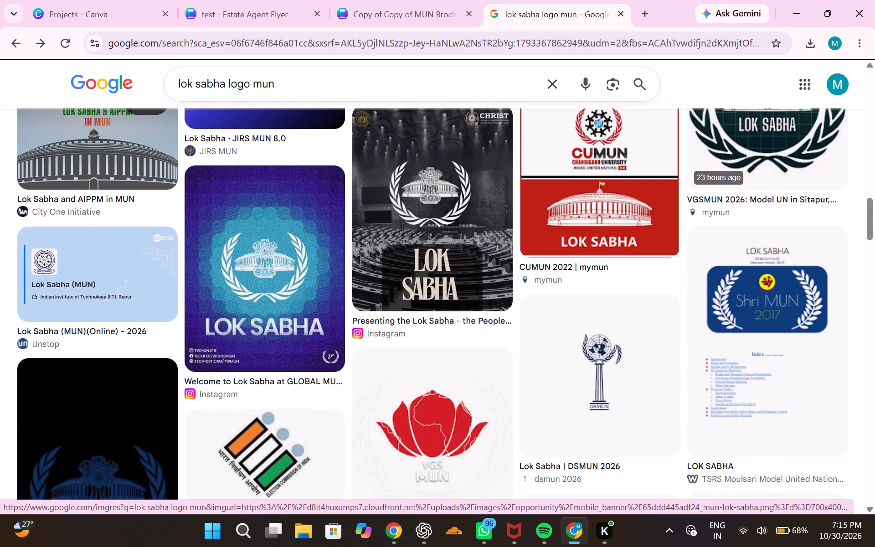
scroll(92, 219, up, 3)
Open the preview of the gold Lok Sabha emblem poster captioned "Every emblem tells a legacy".
click(103, 314)
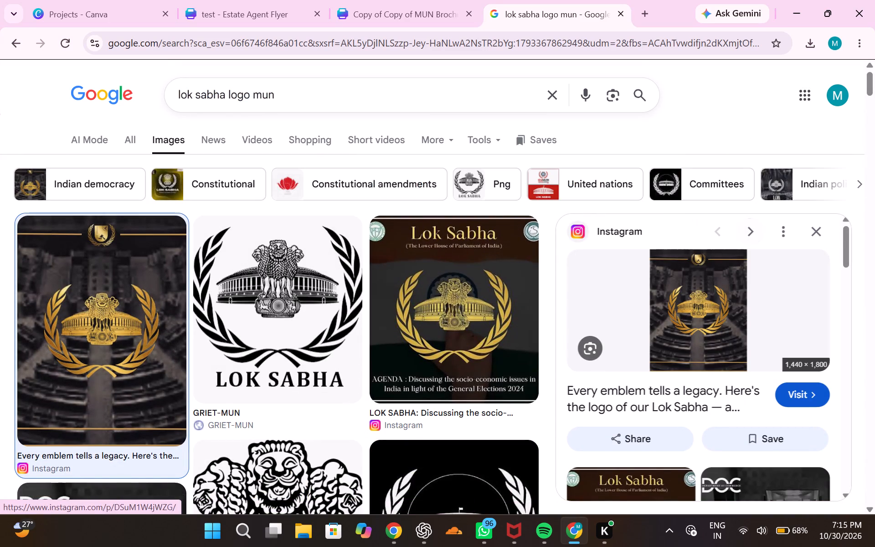
Filter the image results by Png and save GRIET-MUN's black Lok Sabha logo to Downloads as "lok sabha image".
click(824, 225)
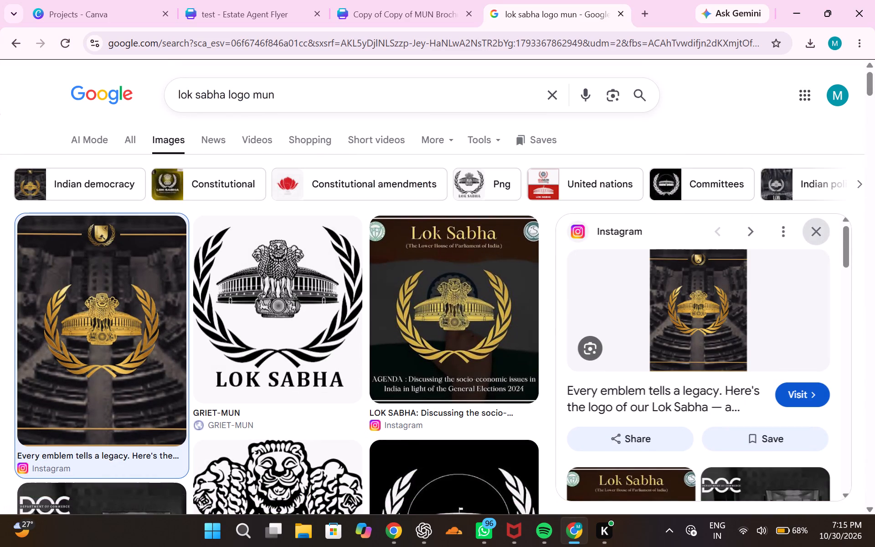
click(487, 181)
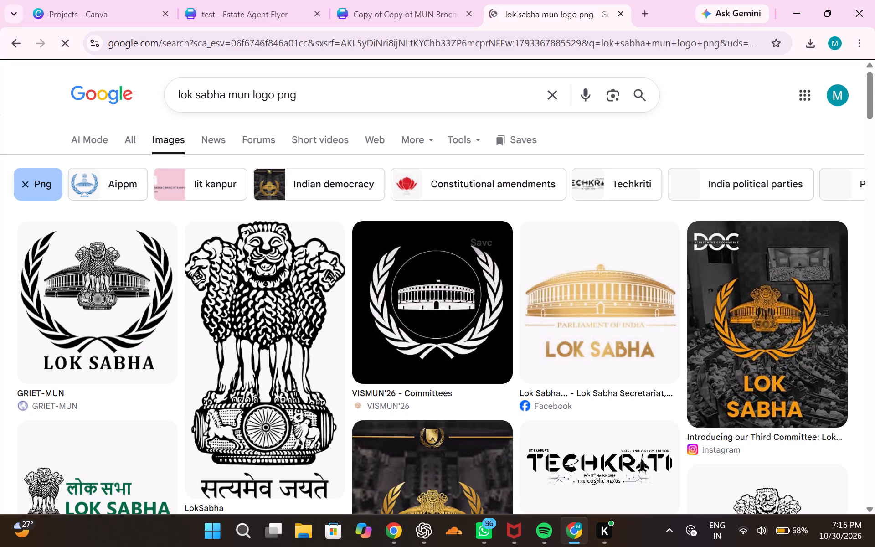
click(113, 308)
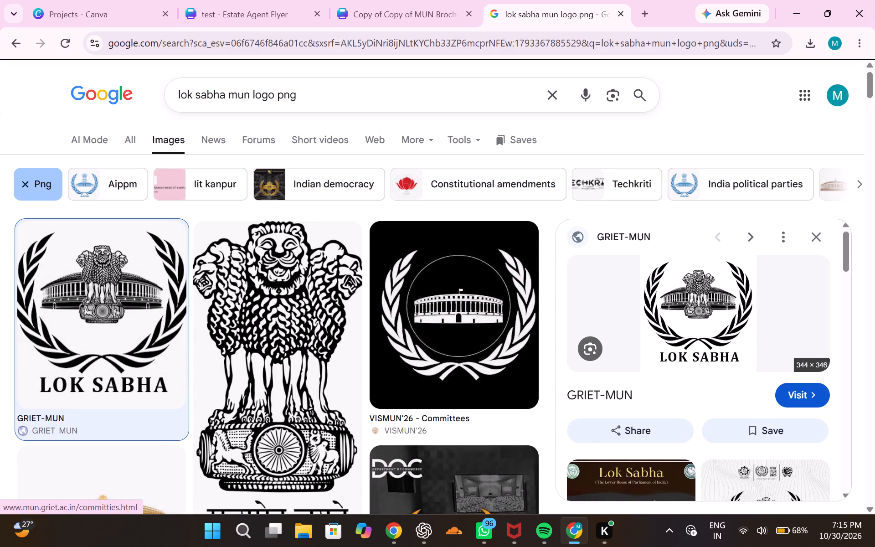
right_click(696, 289)
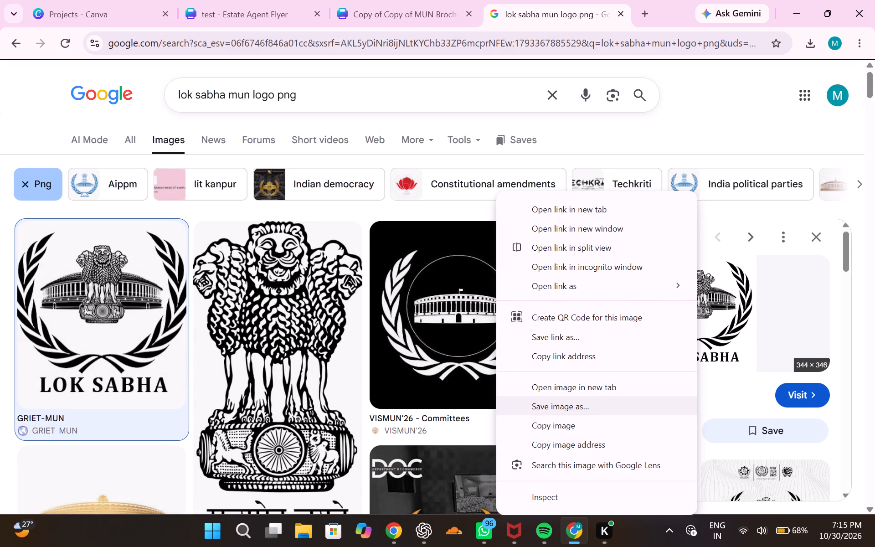
click(555, 414)
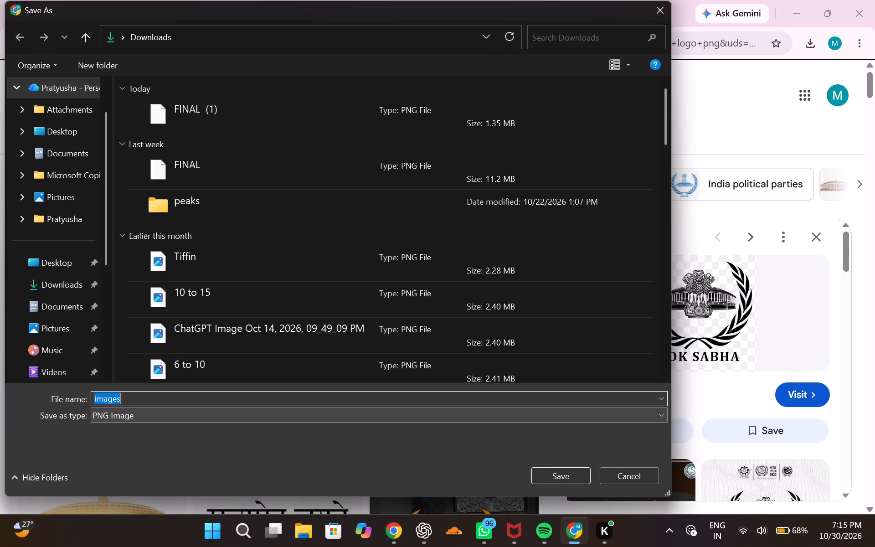
key(BackSpace)
text(lok sabh a)
key(BackSpace)
key(BackSpace)
text(a ima)
key(BackSpace)
key(BackSpace)
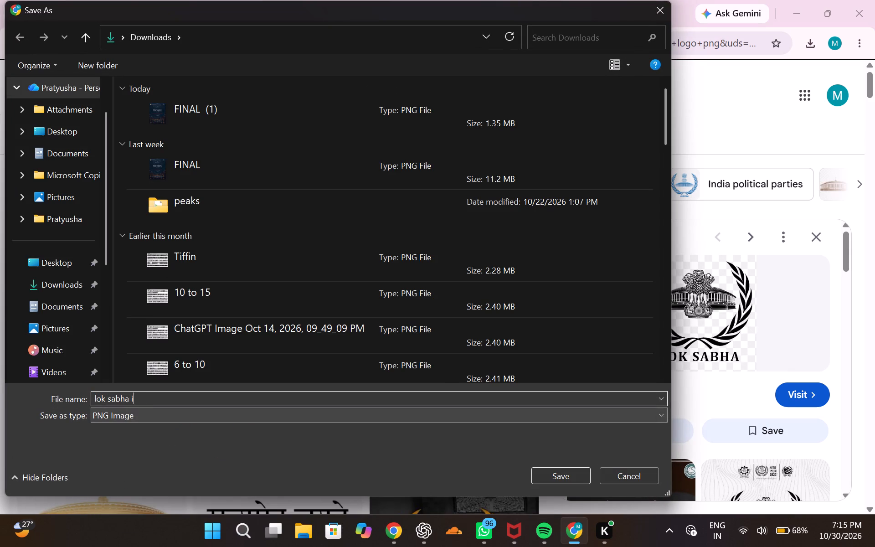
text(mage)
key(Return)
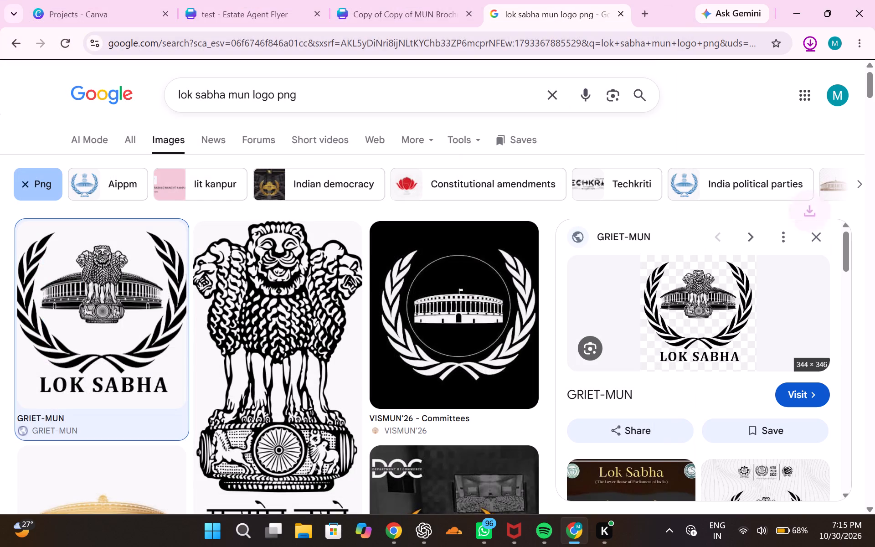
click(393, 17)
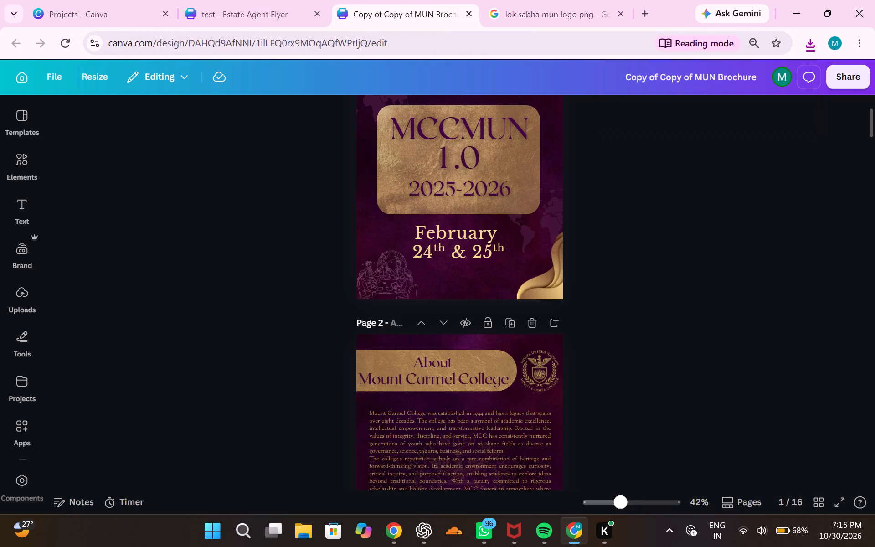
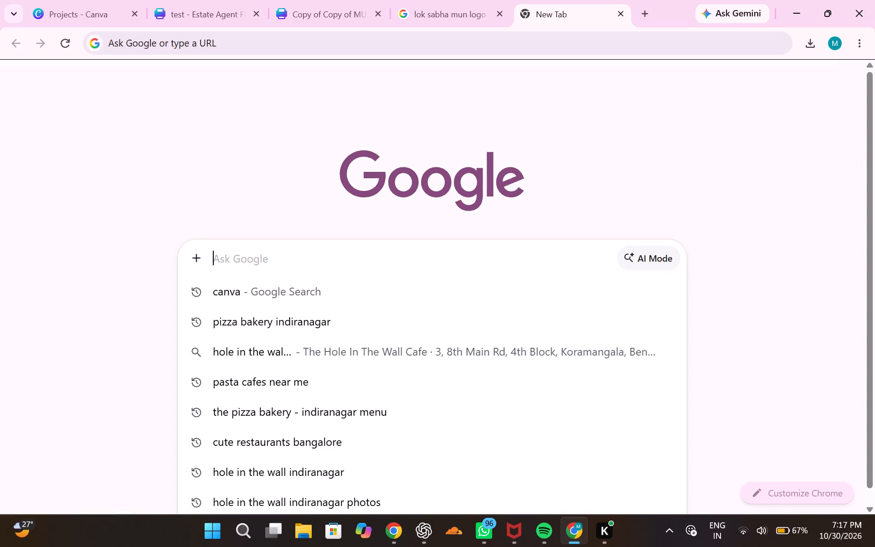
text(unhrc ,)
key(BackSpace)
text(mun)
key(space)
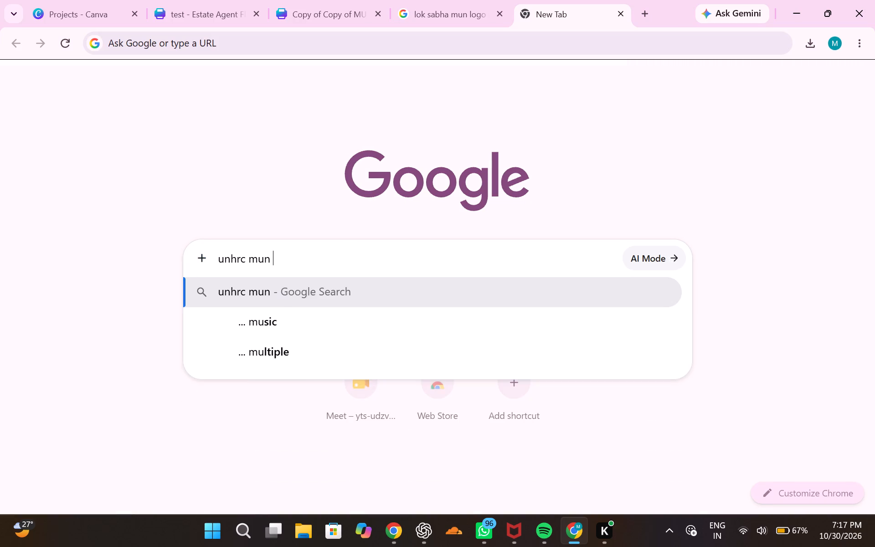
text(logo)
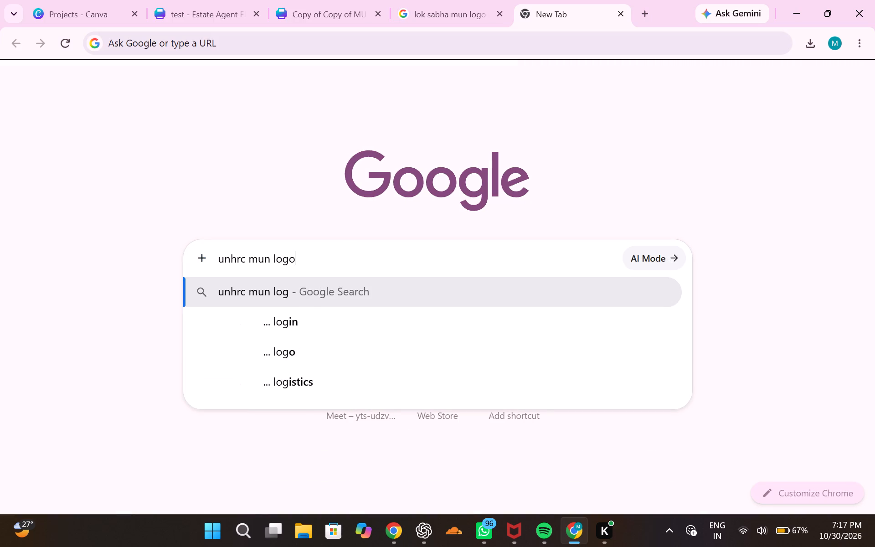
key(Return)
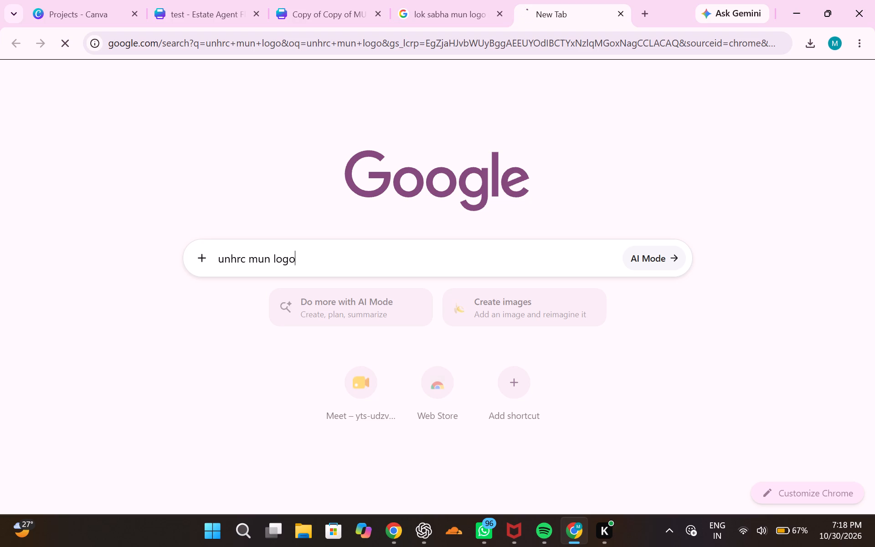
click(377, 266)
key(Return)
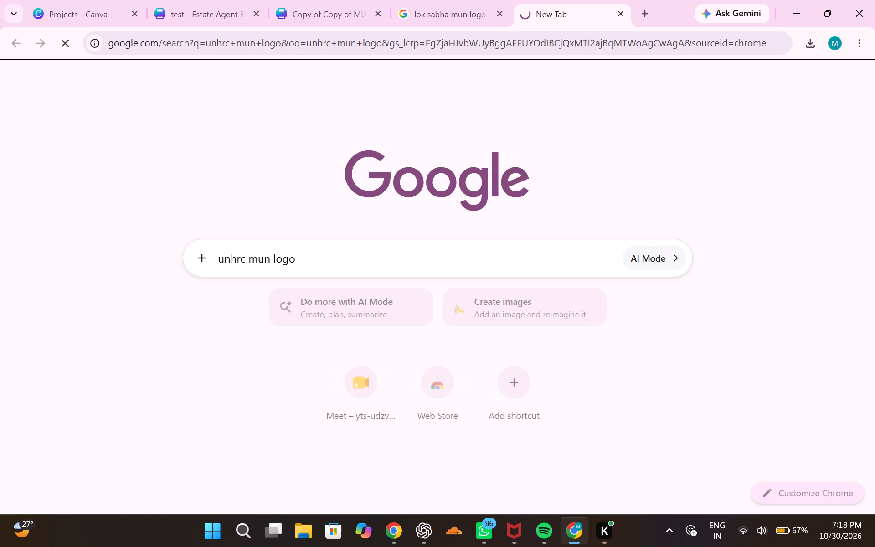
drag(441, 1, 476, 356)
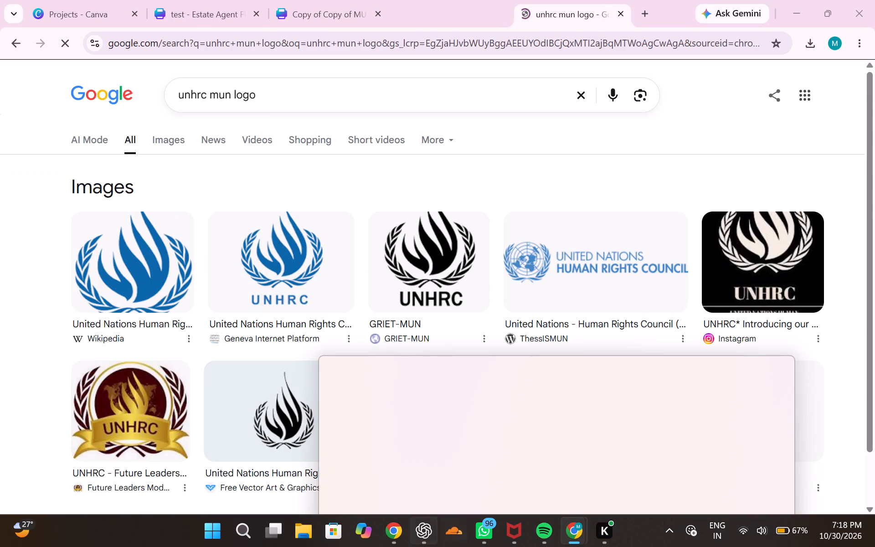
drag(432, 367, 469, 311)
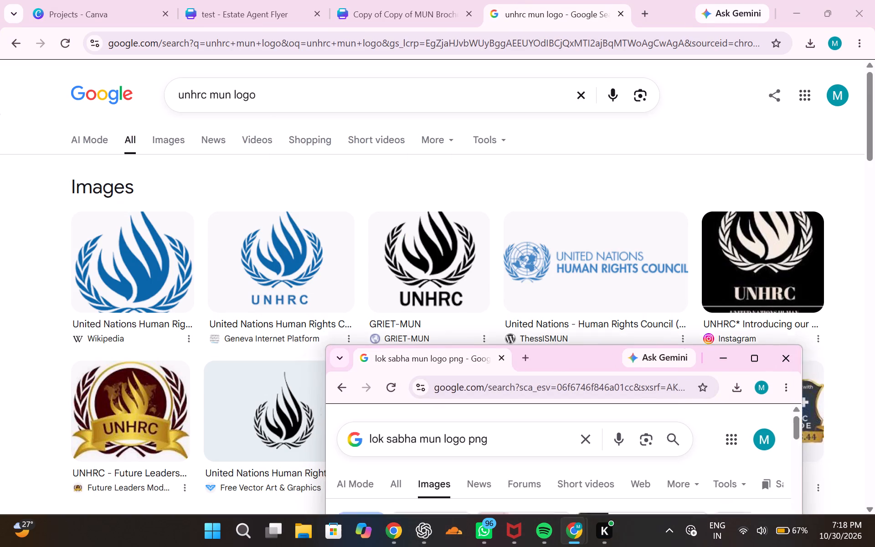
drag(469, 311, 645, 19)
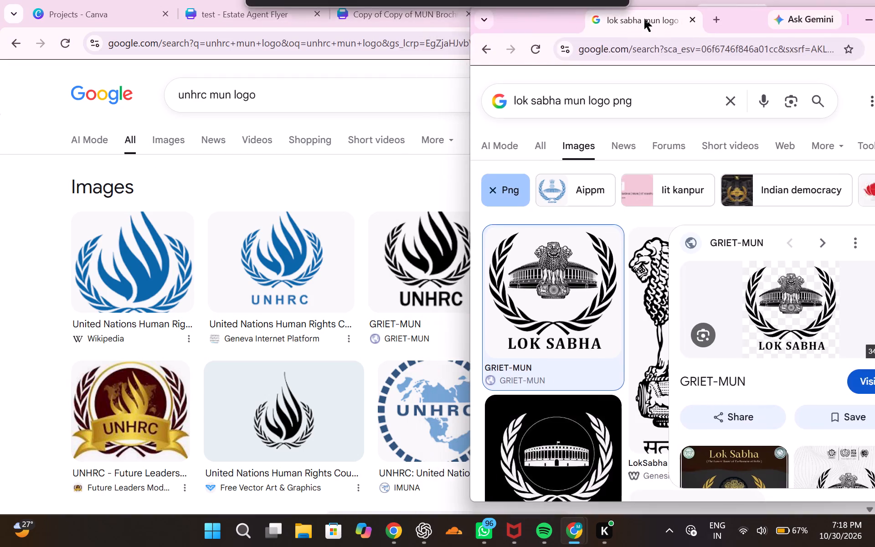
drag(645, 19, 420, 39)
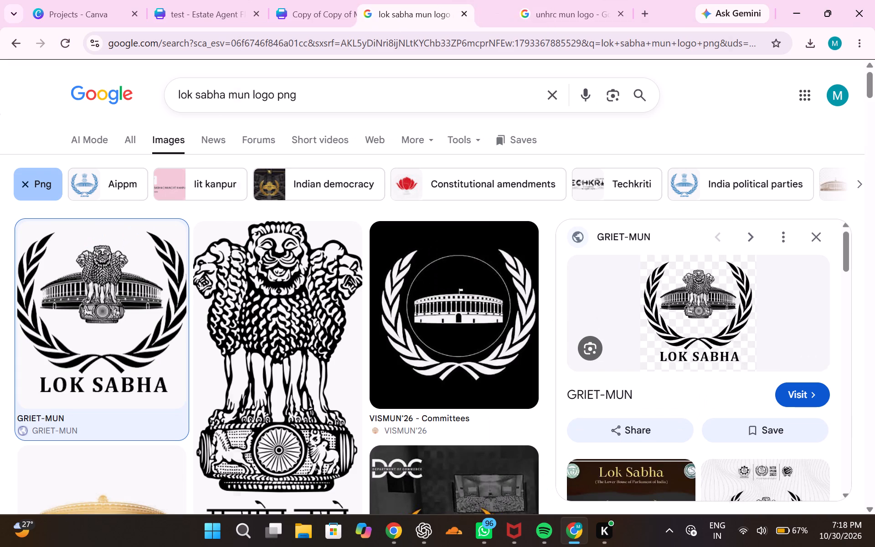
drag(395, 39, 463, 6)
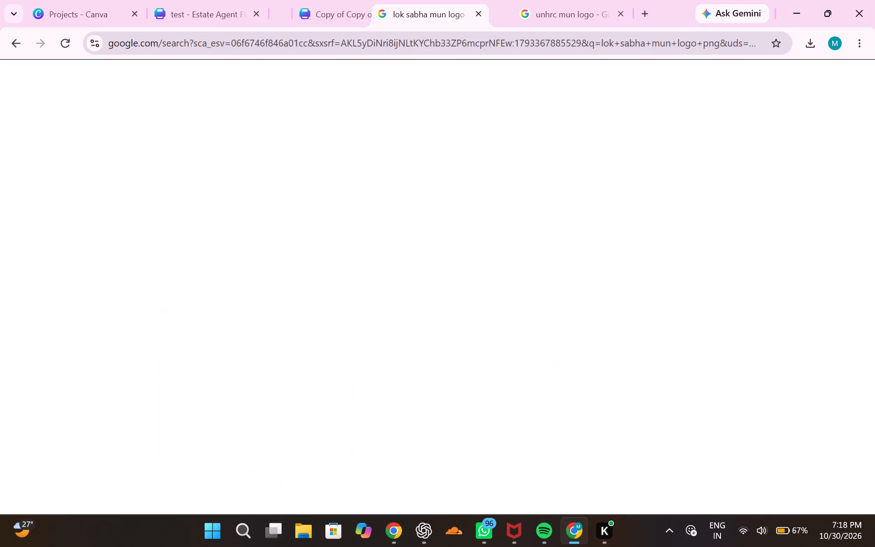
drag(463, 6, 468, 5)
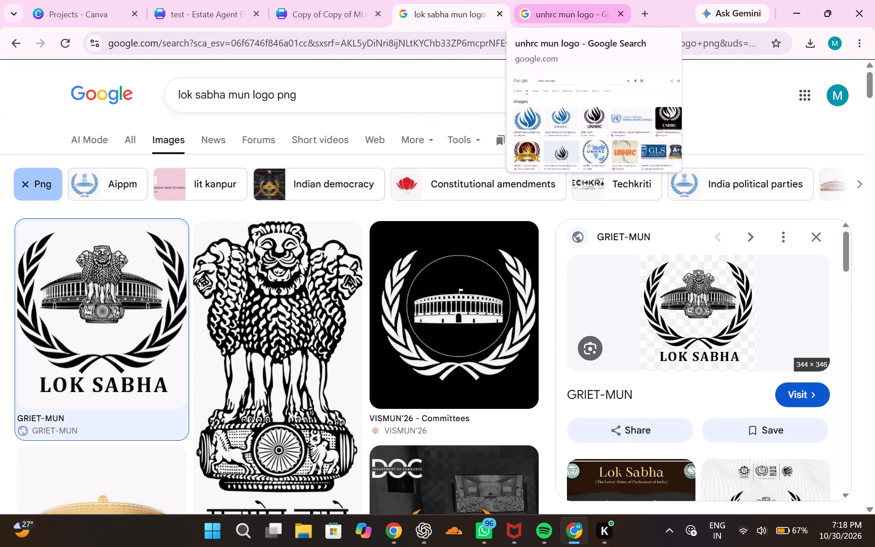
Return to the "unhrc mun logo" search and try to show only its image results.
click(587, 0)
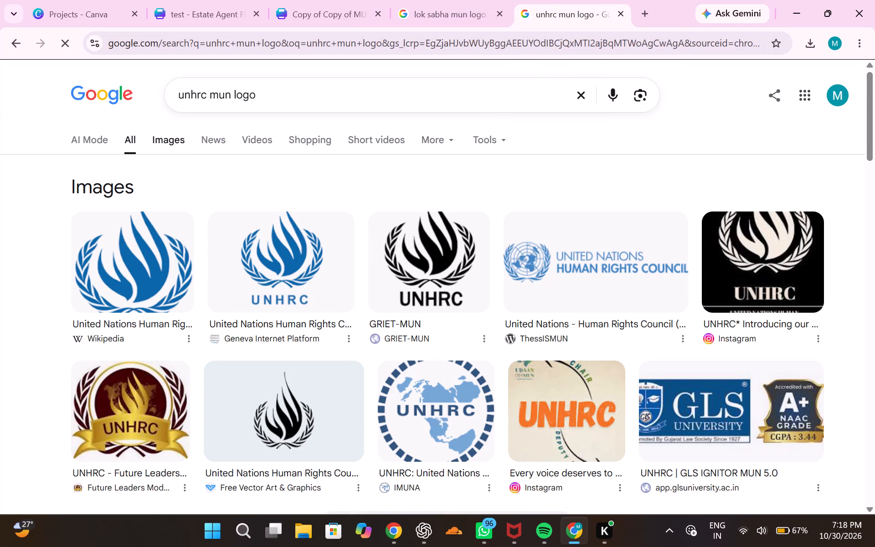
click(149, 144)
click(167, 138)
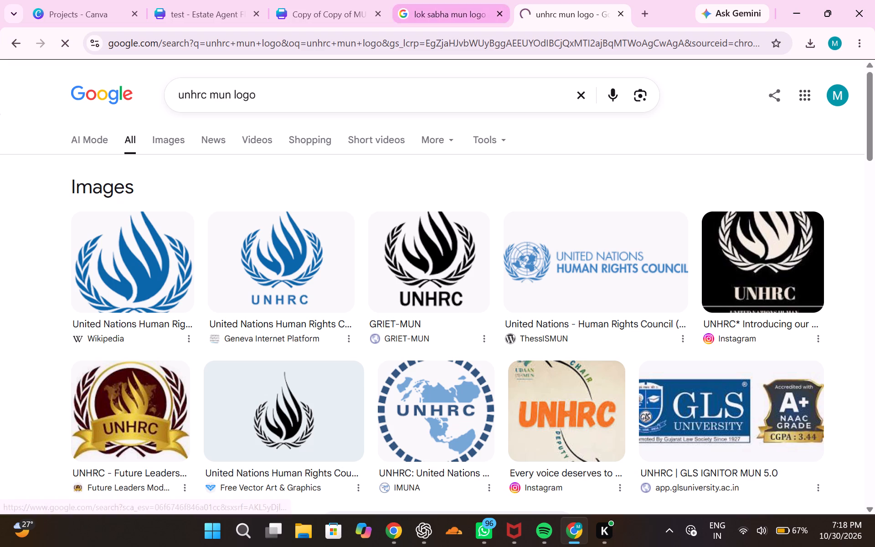
click(448, 7)
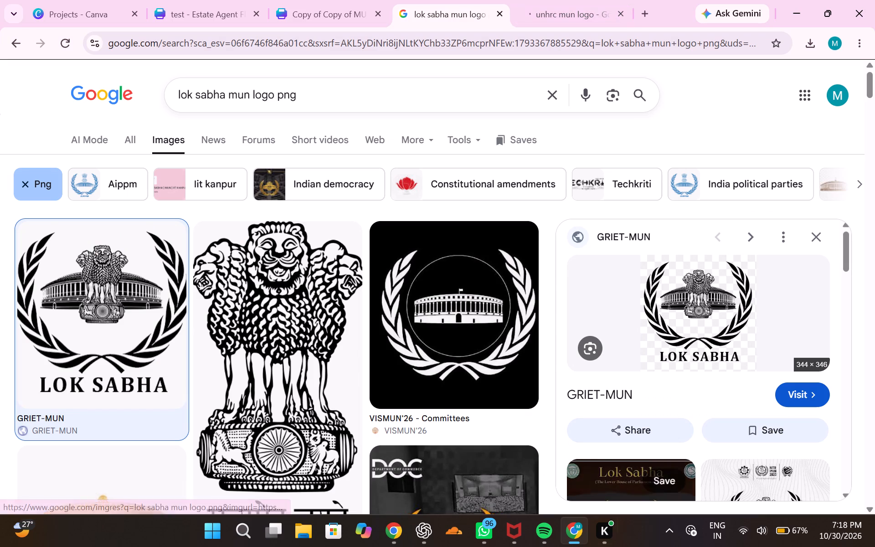
click(419, 527)
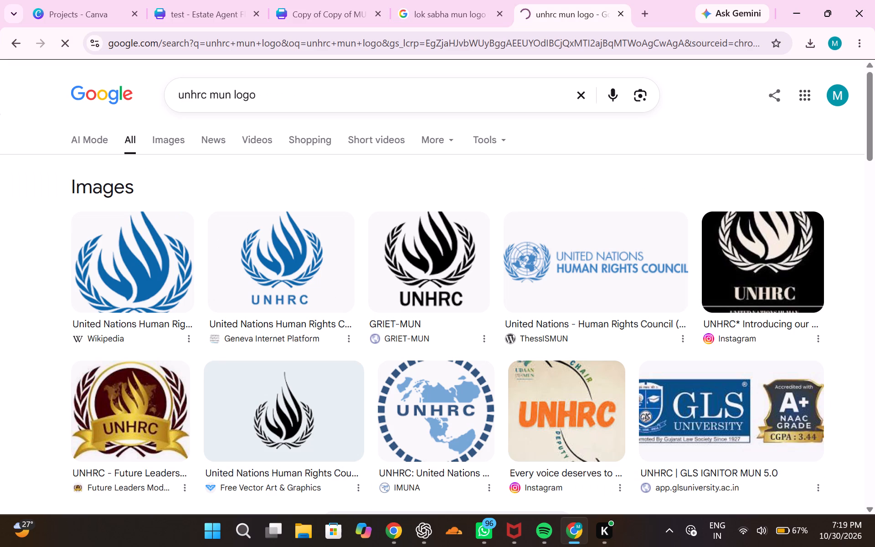
click(408, 257)
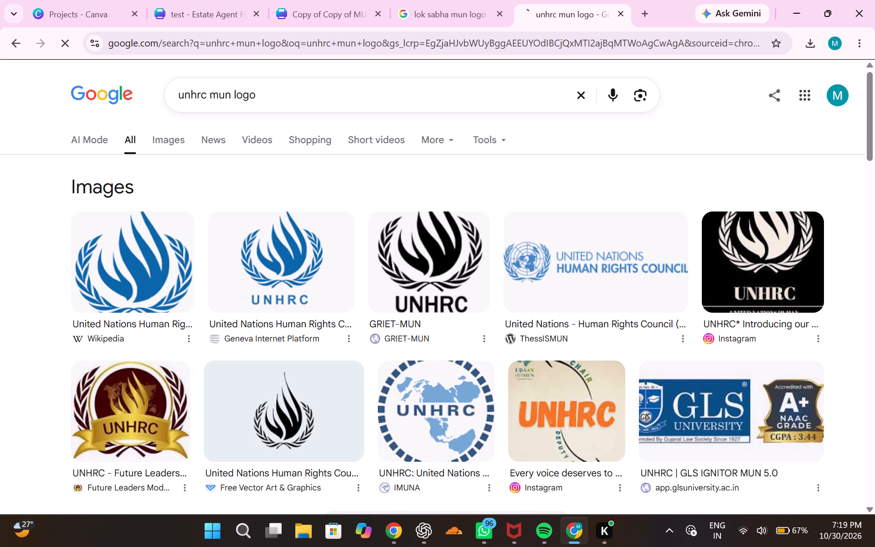
click(408, 257)
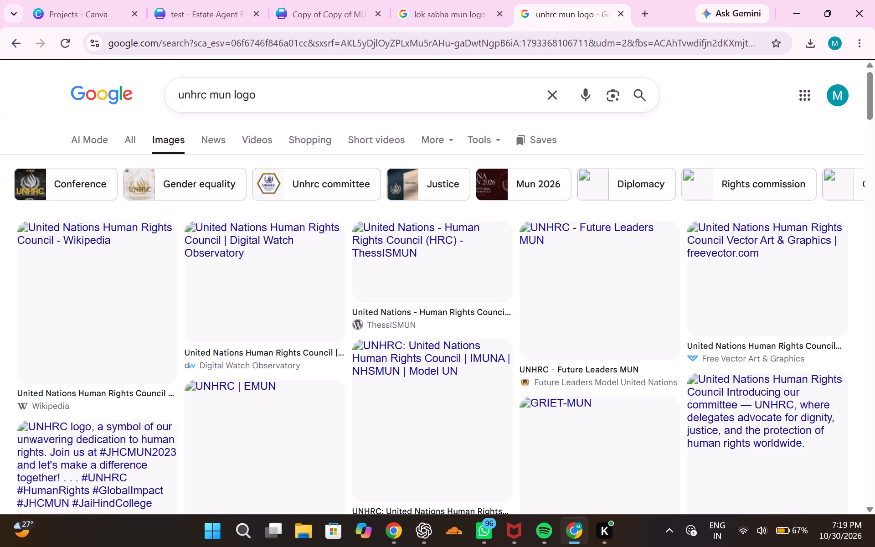
click(13, 44)
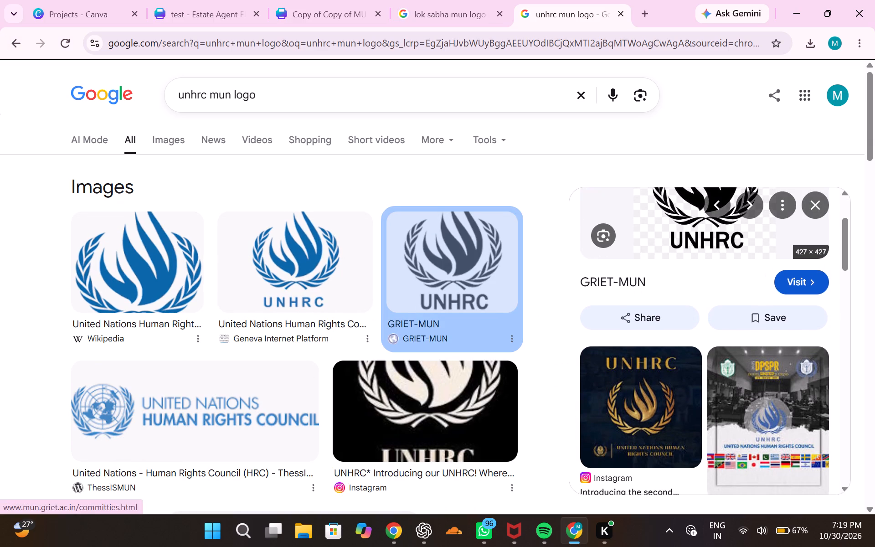
scroll(745, 227, up, 1)
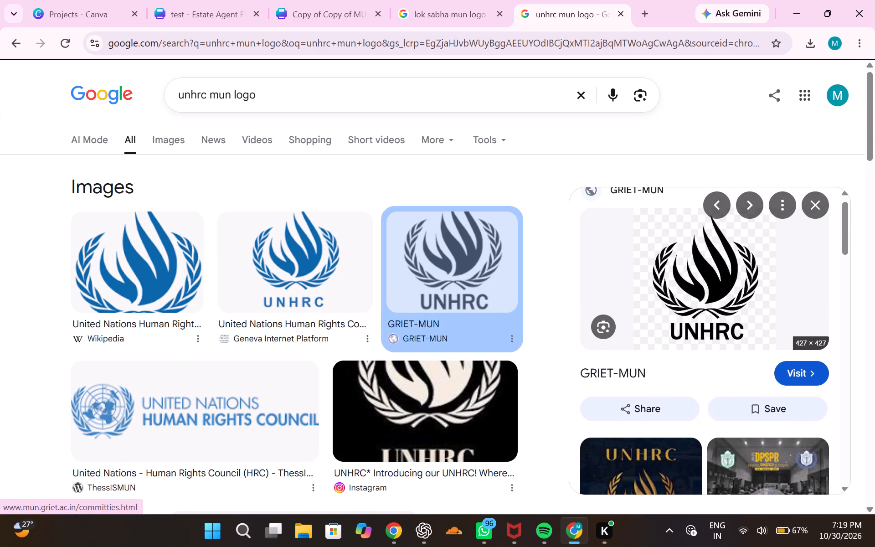
scroll(732, 249, up, 1)
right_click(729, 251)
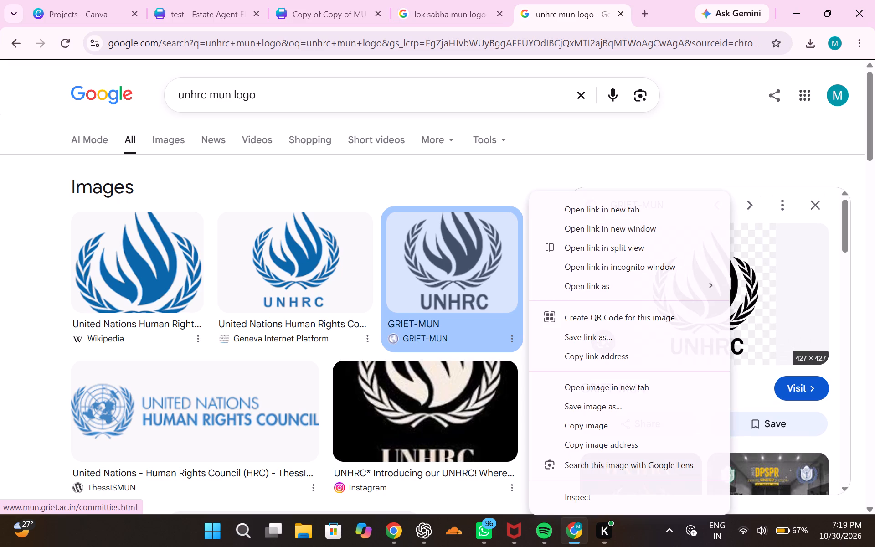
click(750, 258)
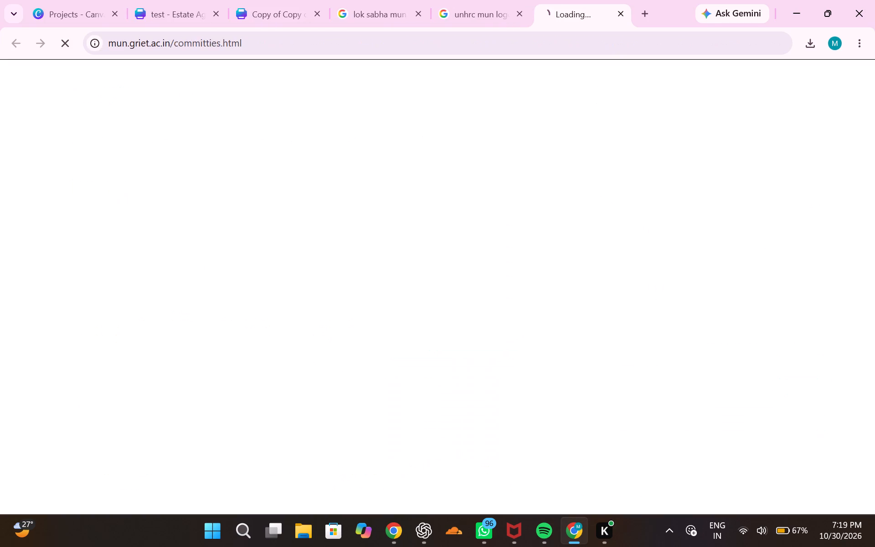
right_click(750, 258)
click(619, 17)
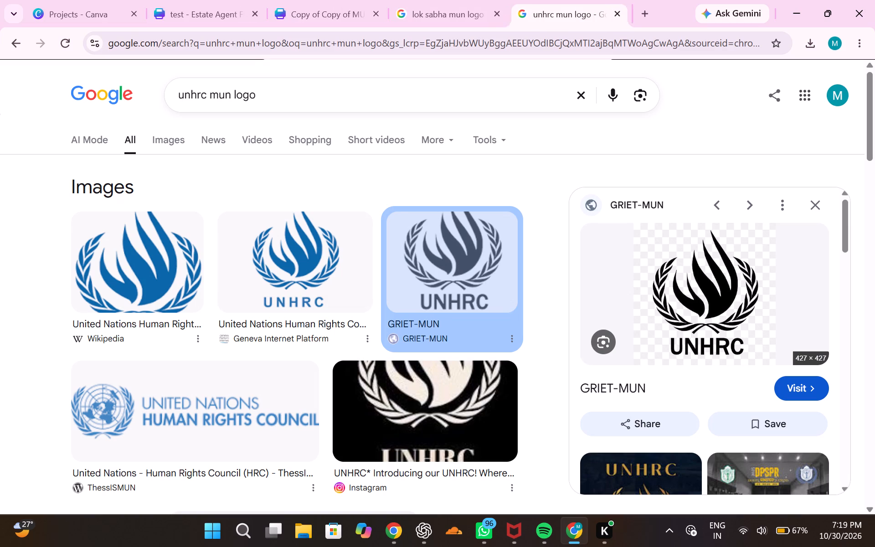
Save the previewed GRIET-MUN UNHRC logo to Downloads as a PNG named unhrc, and close the image preview.
right_click(733, 282)
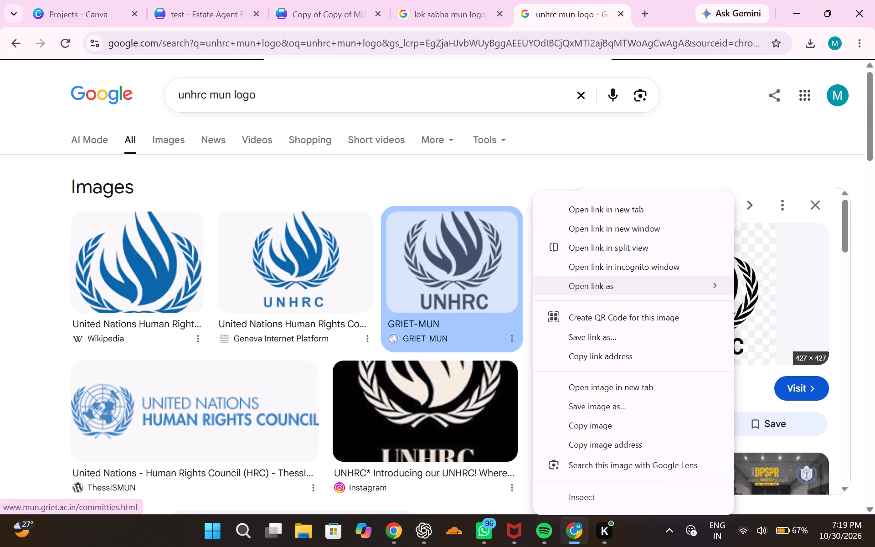
click(593, 408)
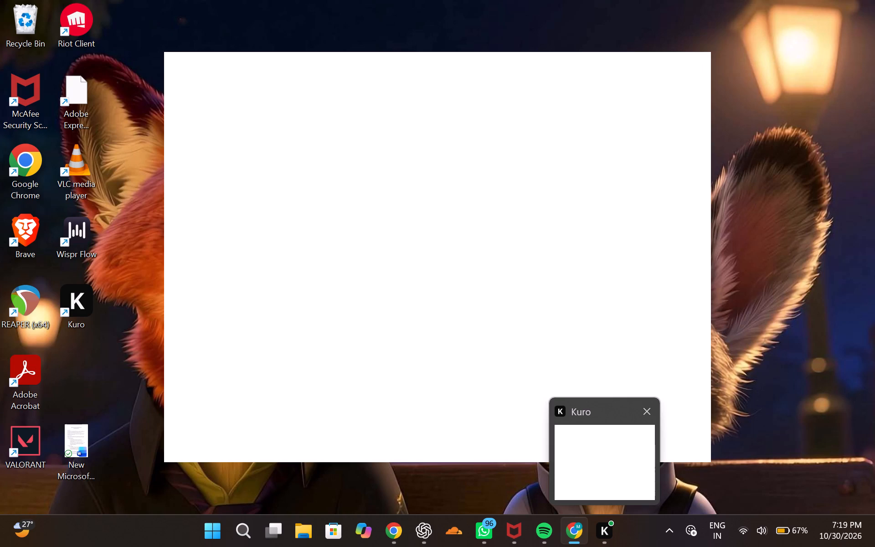
key(BackSpace)
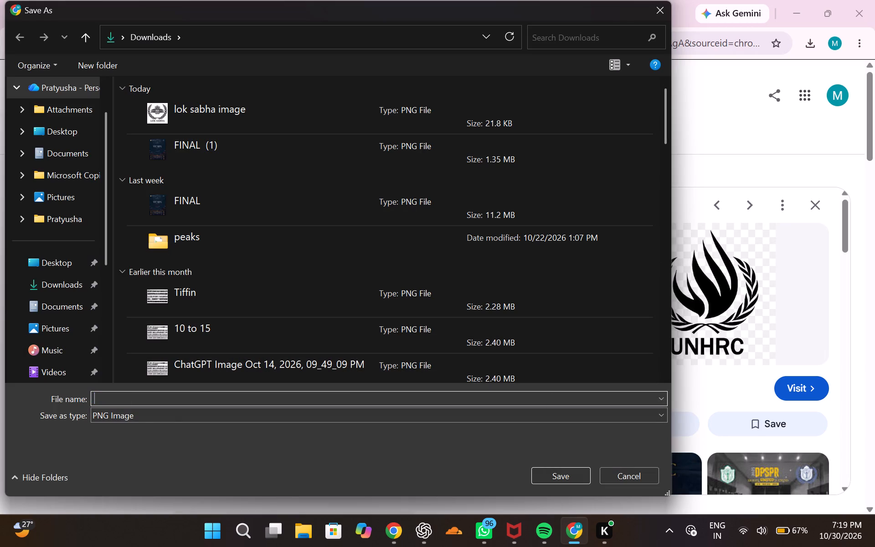
text(unhrc)
key(Return)
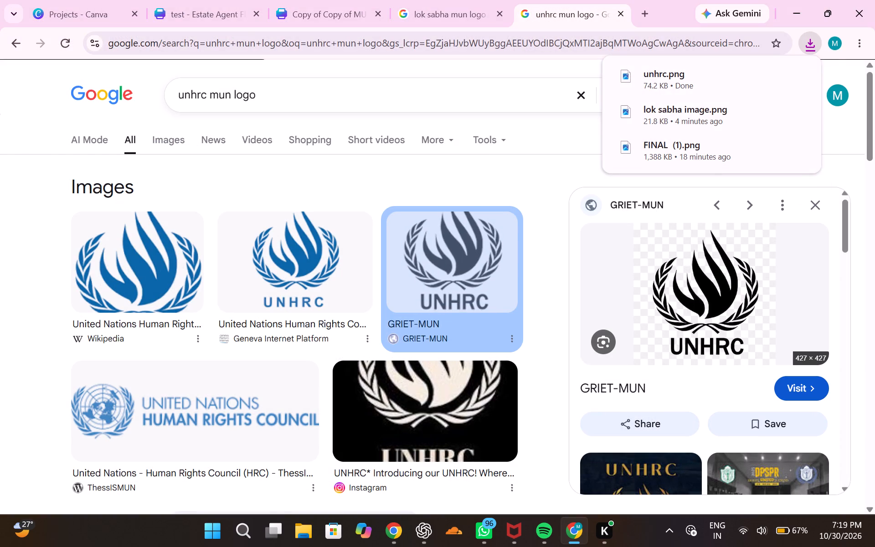
click(481, 63)
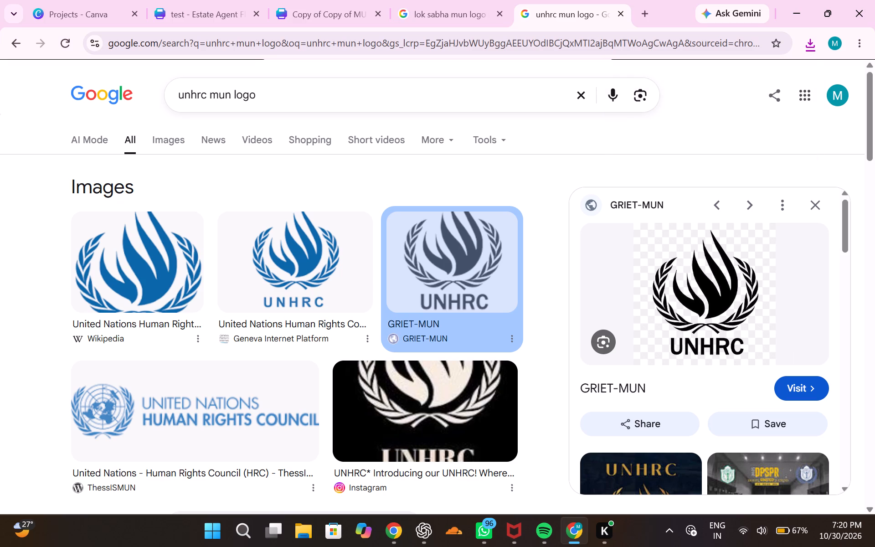
click(827, 197)
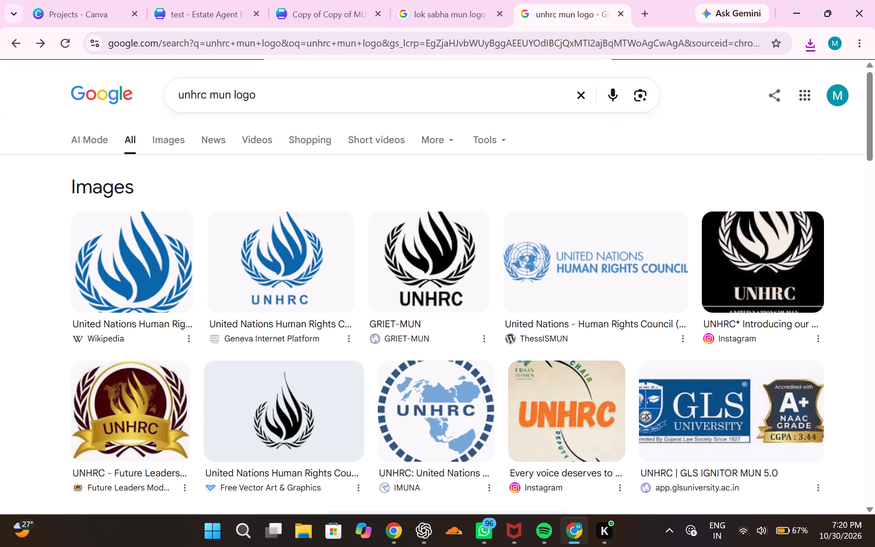
Change the Google search to "unsc mun logo" and show only its image results.
click(196, 97)
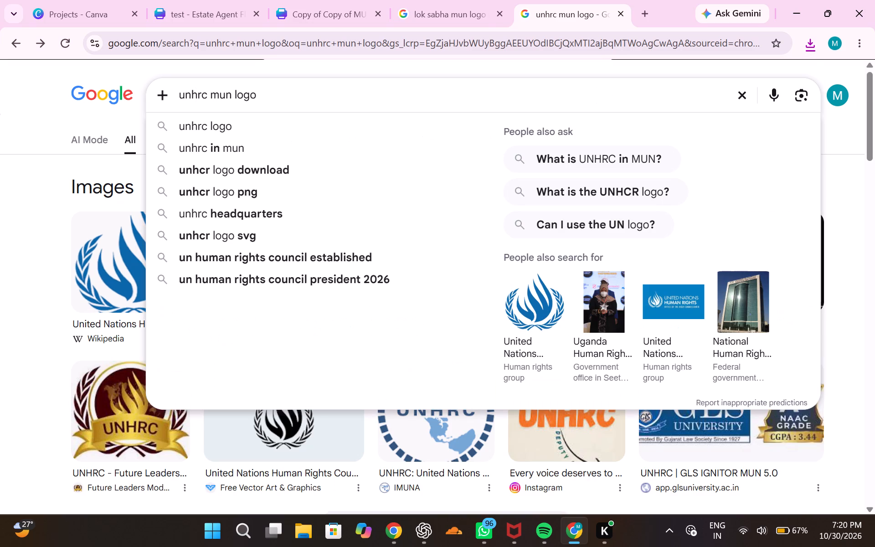
click(202, 96)
key(BackSpace)
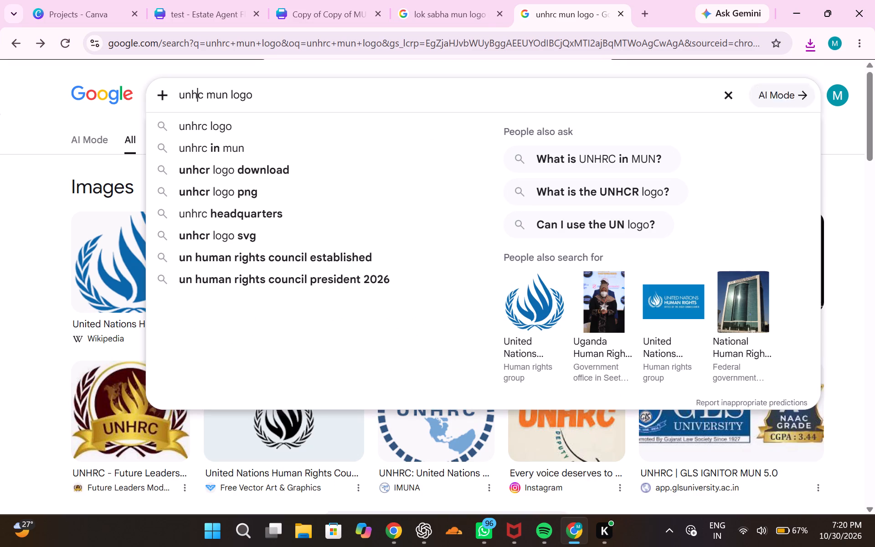
key(BackSpace)
key(s)
key(Return)
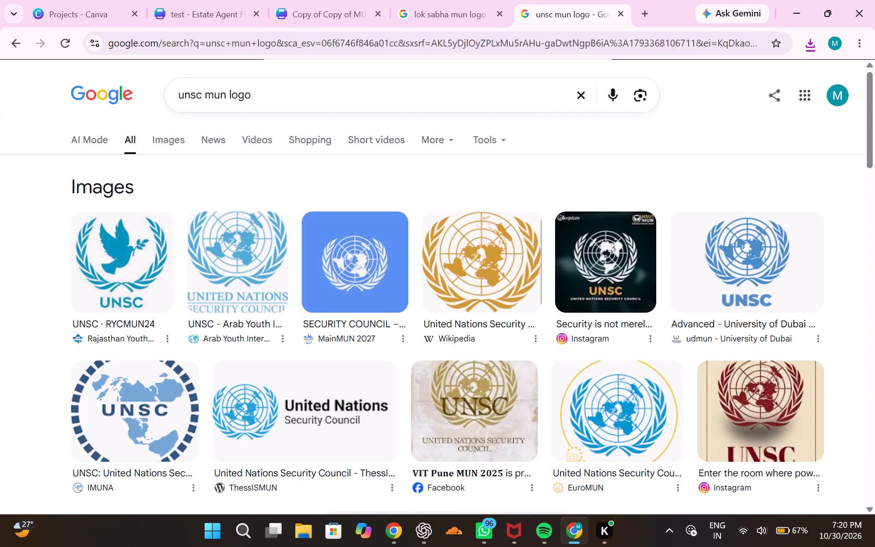
scroll(484, 243, down, 3)
scroll(484, 243, up, 3)
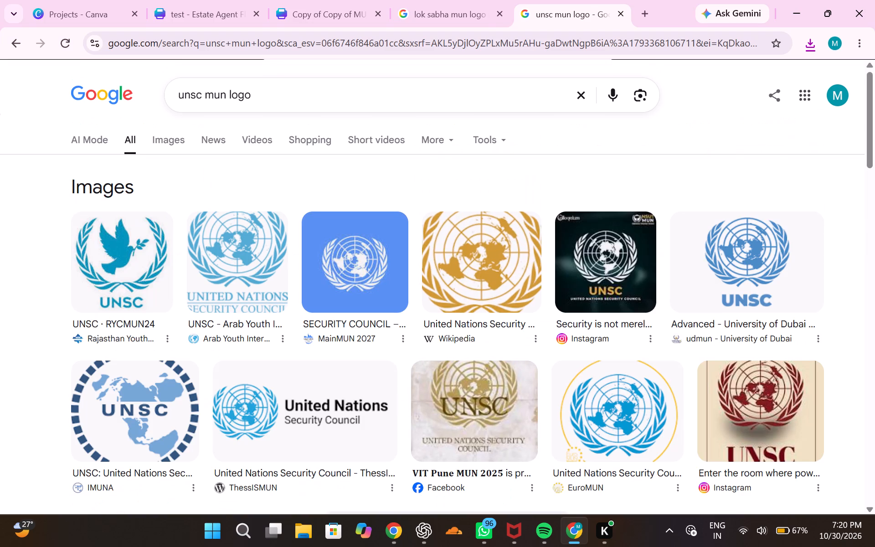
click(158, 143)
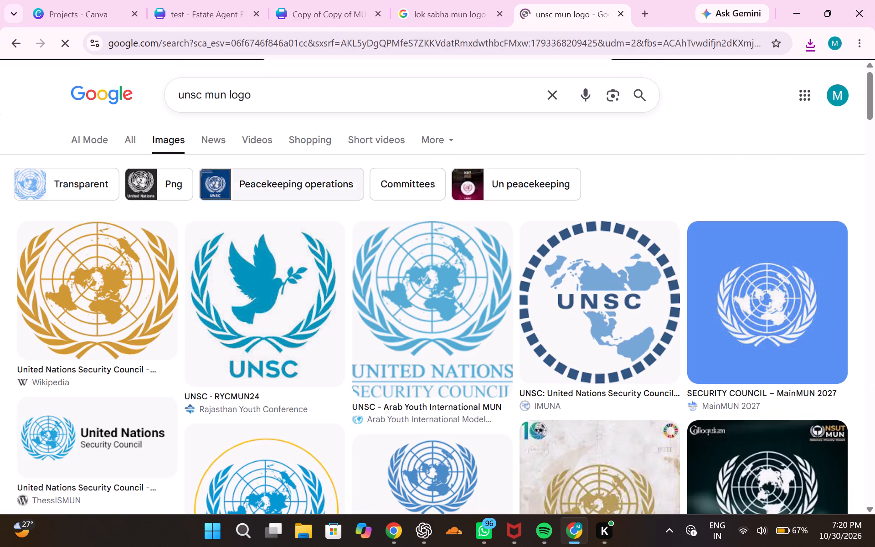
Preview the gold United Nations Security Council emblem from Wikipedia, and close the preview.
scroll(383, 266, down, 2)
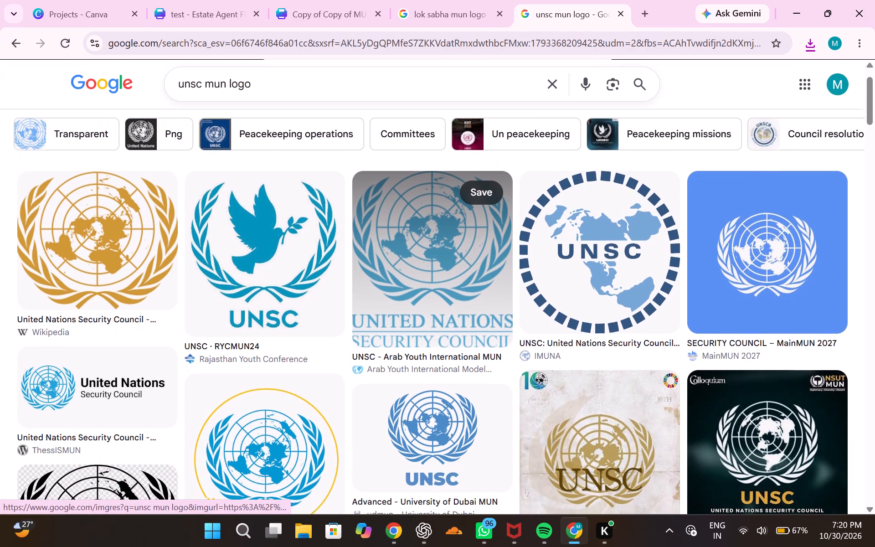
scroll(383, 266, down, 1)
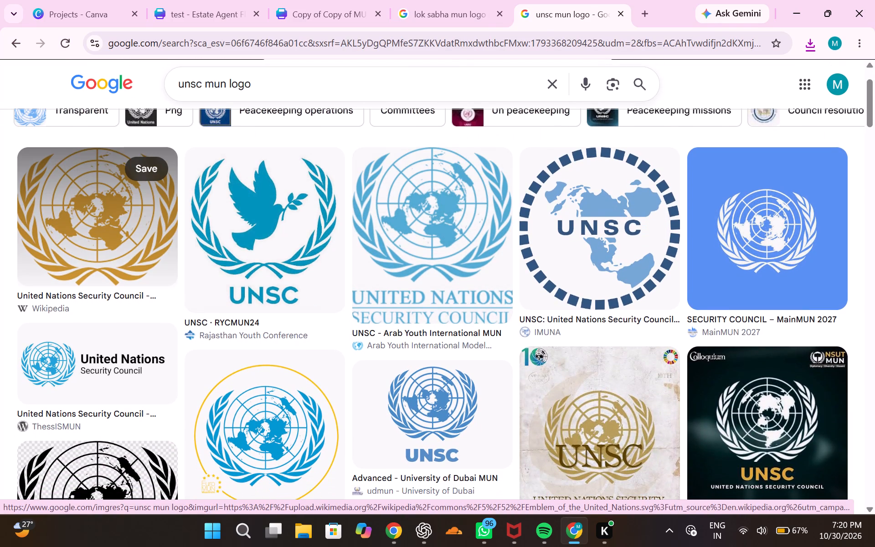
click(57, 247)
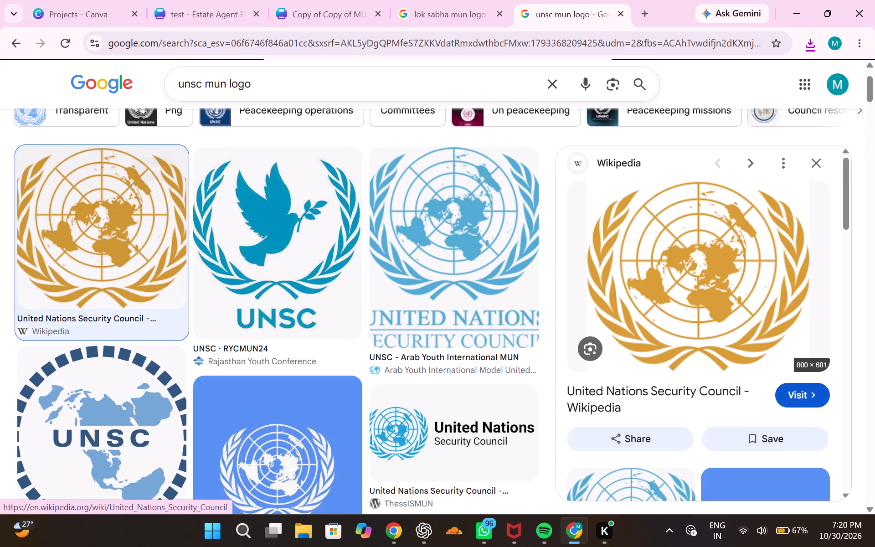
right_click(679, 219)
click(812, 167)
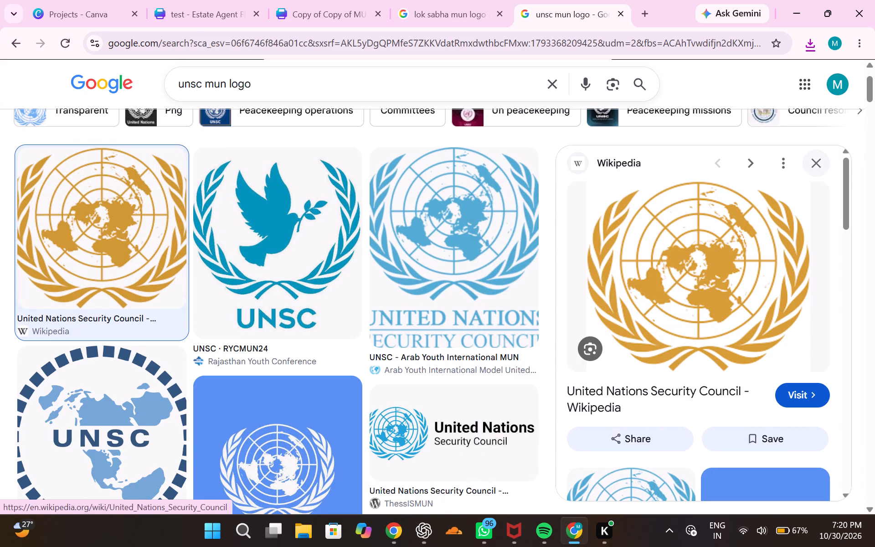
drag(812, 167, 643, 192)
scroll(643, 192, up, 1)
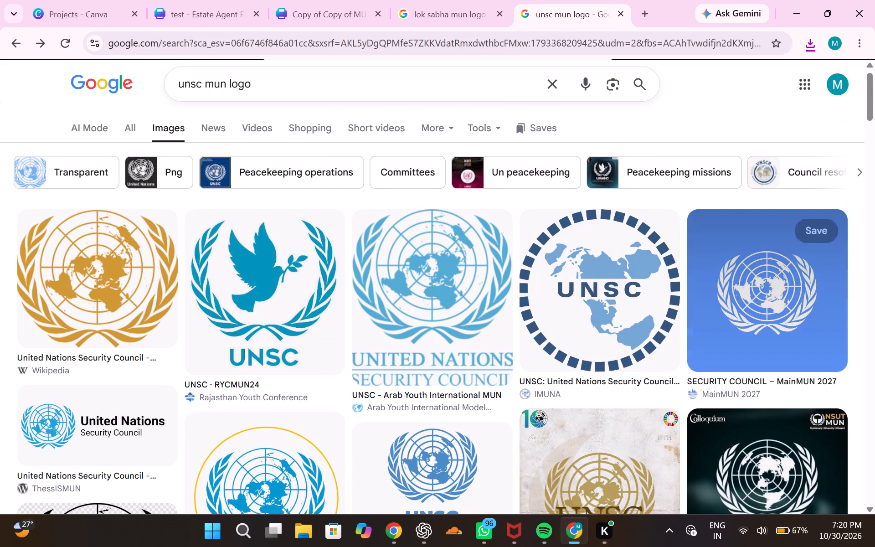
Preview the white-on-blue MainMUN 2027 Security Council logo from the image results, and close the preview.
click(809, 246)
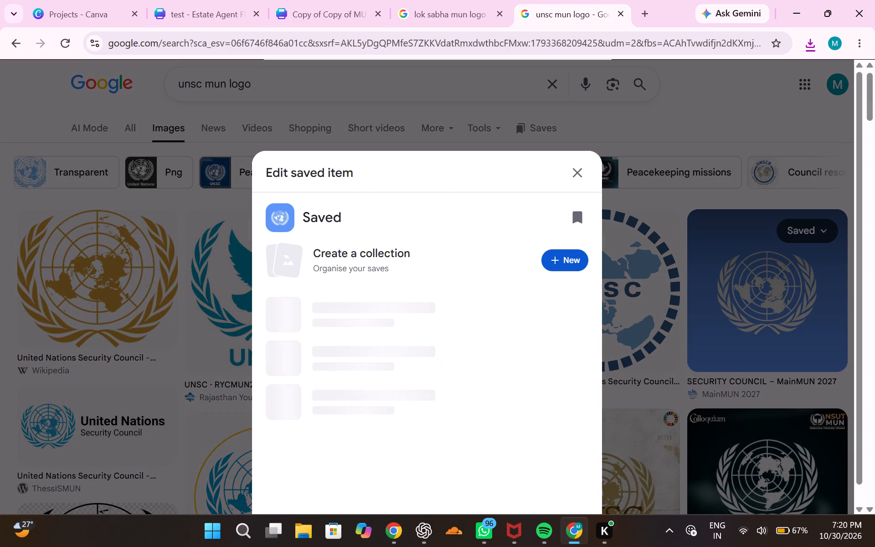
click(578, 173)
click(748, 288)
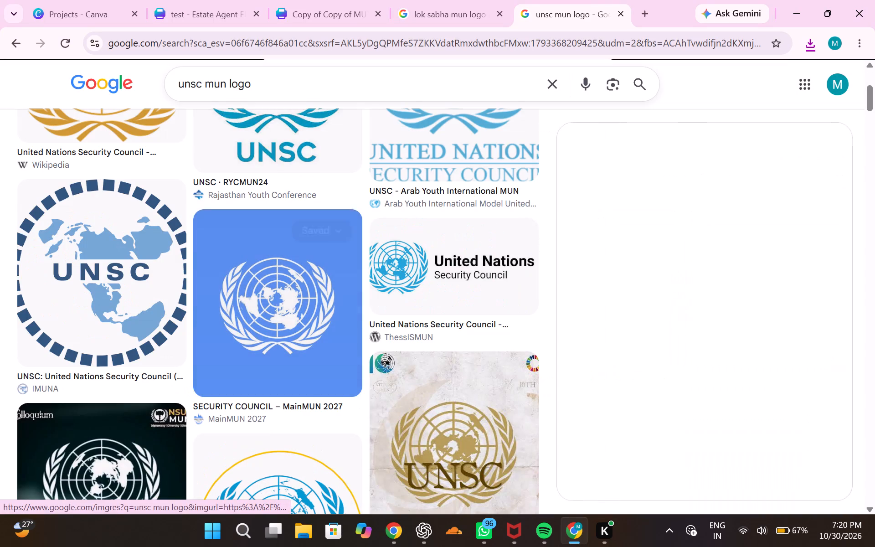
right_click(689, 250)
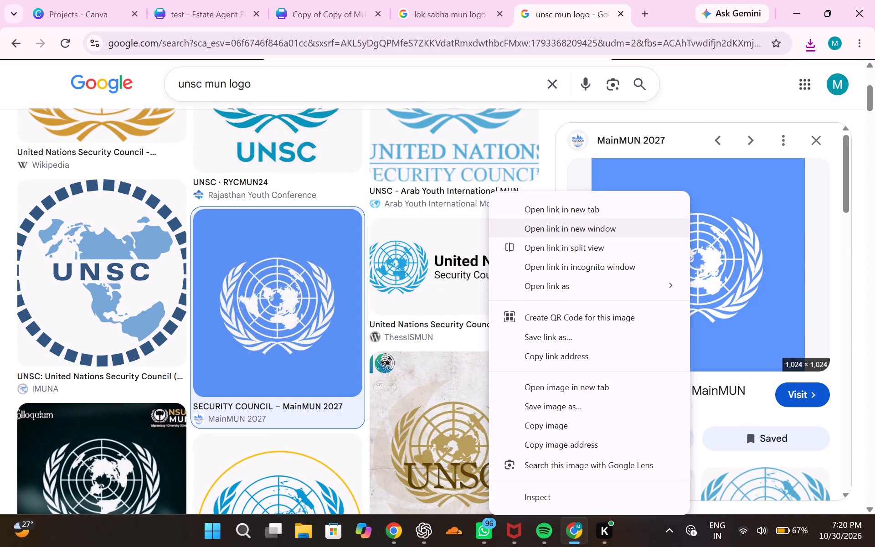
click(813, 146)
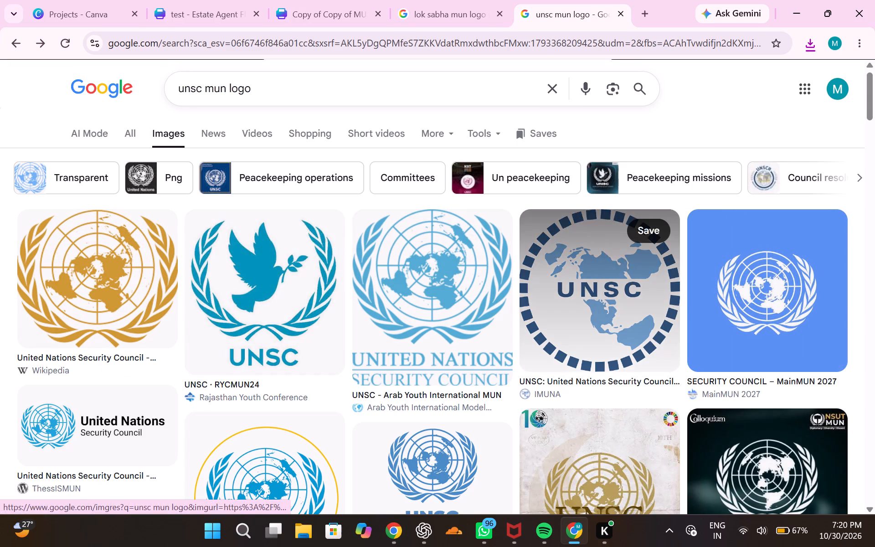
Open the preview of the blue UNSC logo from University of Dubai MUN in the image results.
scroll(396, 385, down, 2)
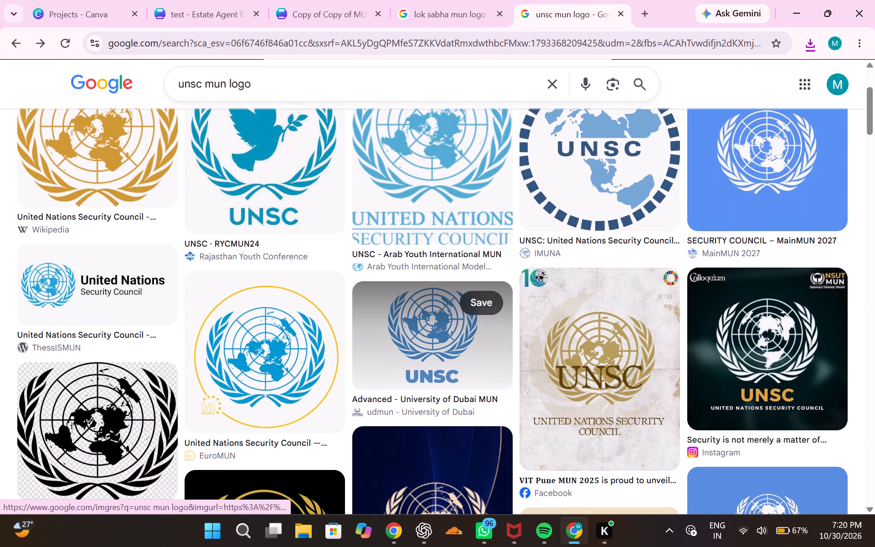
click(460, 324)
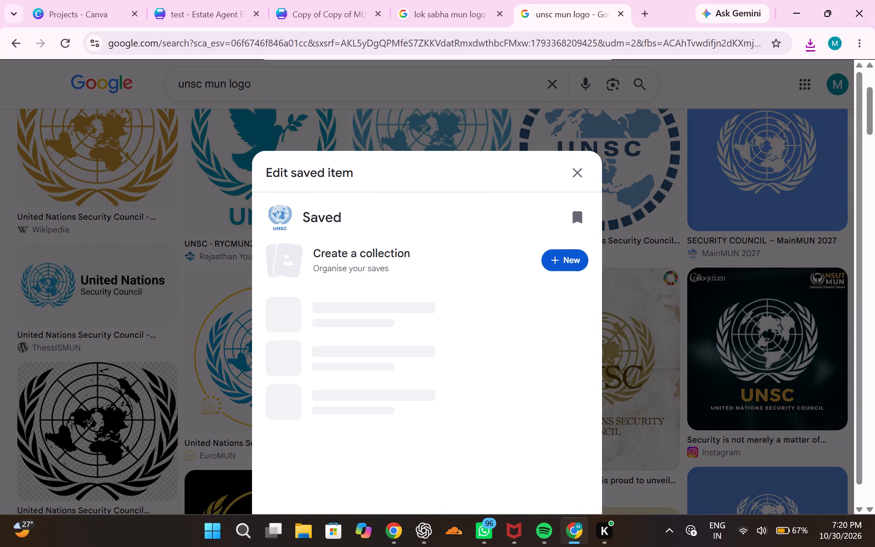
click(582, 163)
click(415, 327)
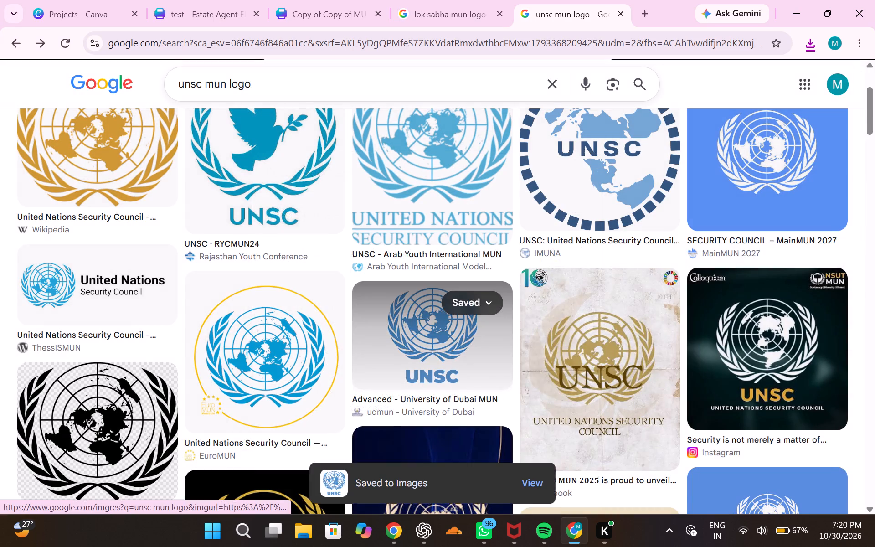
Save the previewed University of Dubai MUN logo to Downloads as a PNG named unsc.
right_click(693, 206)
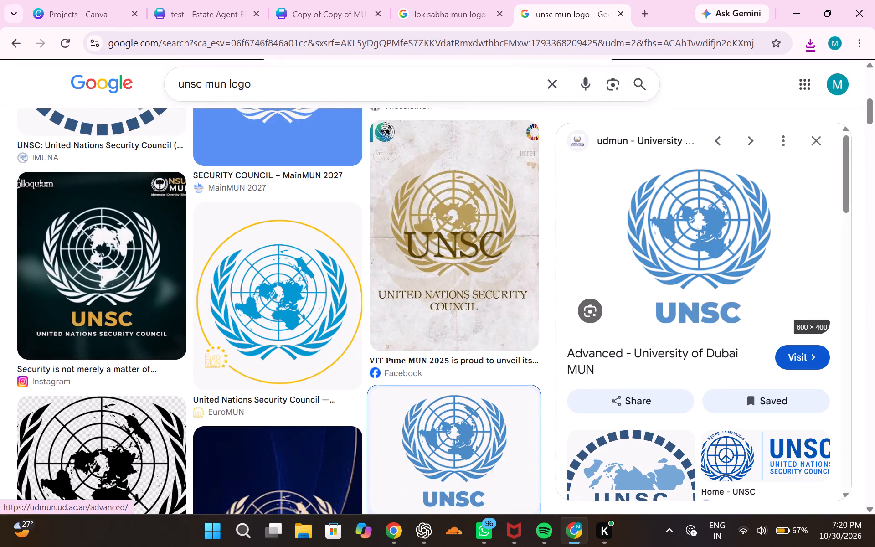
click(551, 400)
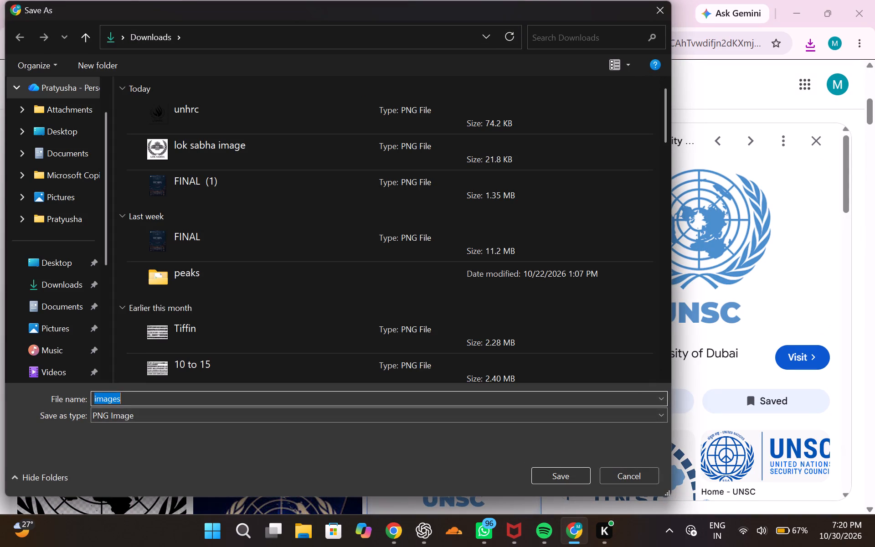
click(430, 394)
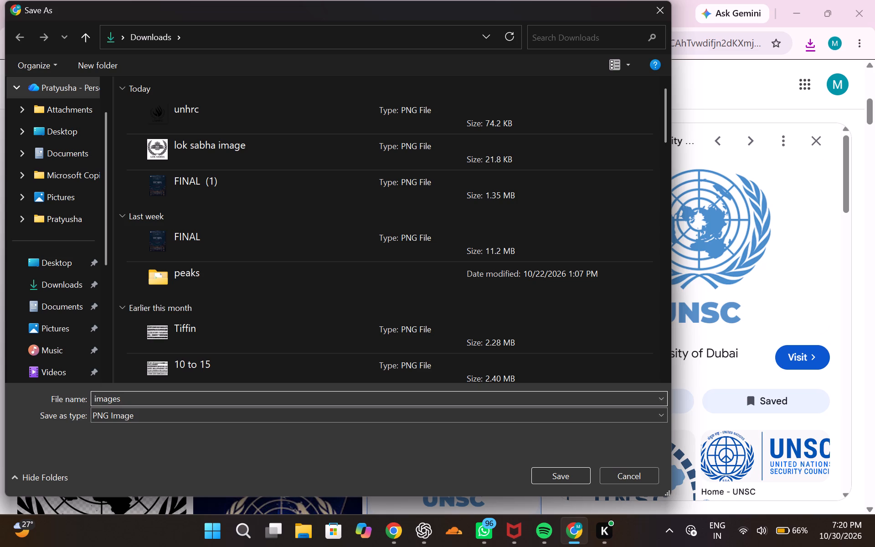
key(BackSpace)
key(BackSpace)
key(BackSpace)
key(BackSpace)
key(BackSpace)
key(BackSpace)
key(BackSpace)
text(unsc)
key(Return)
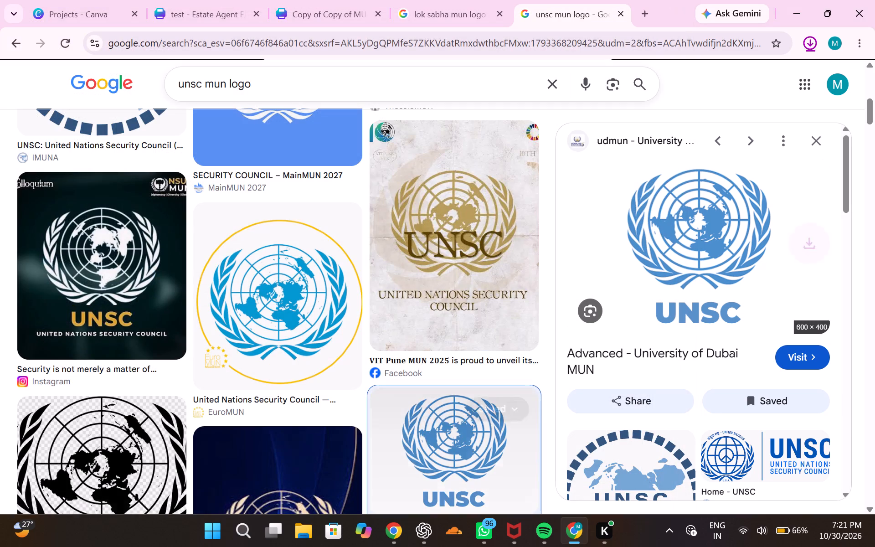
Replace the image search with "joint crisis cabinet mun logo".
scroll(512, 217, up, 3)
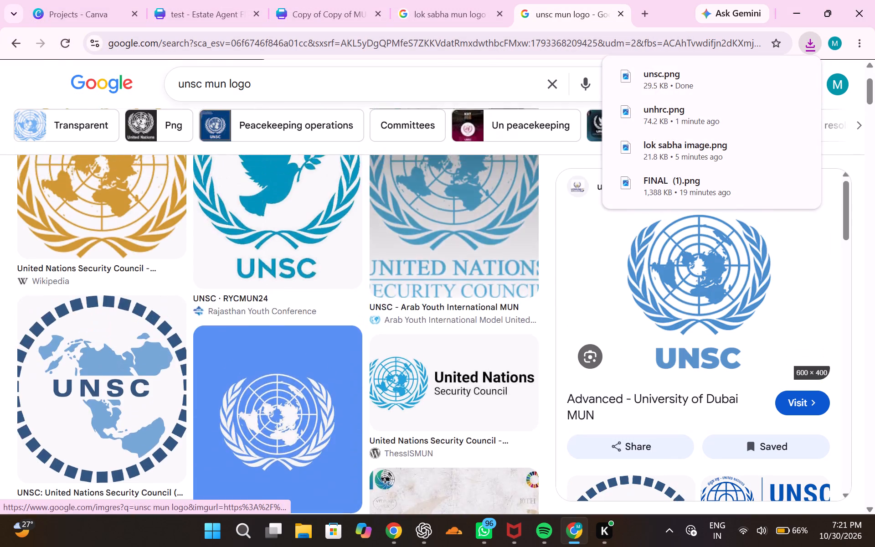
scroll(512, 217, up, 4)
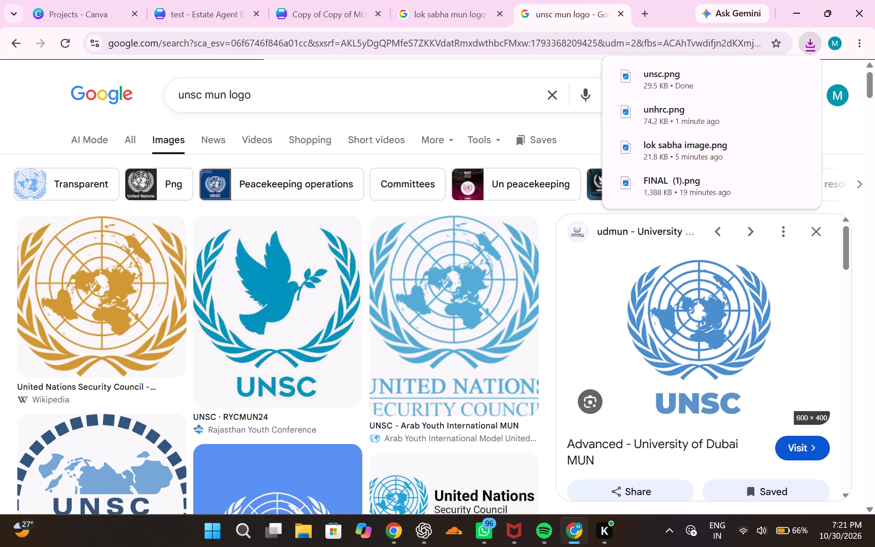
triple_click(204, 94)
click(204, 94)
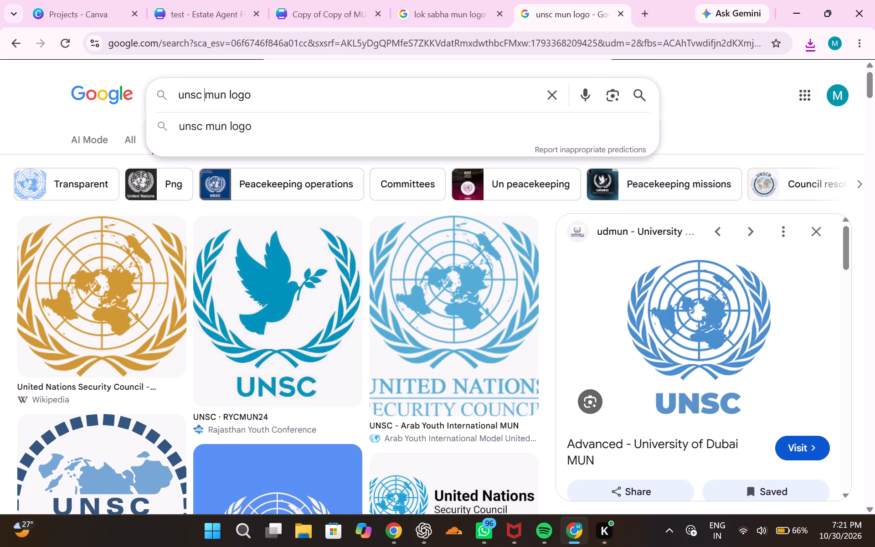
key(BackSpace)
key(BackSpace)
key(BackSpace)
key(BackSpace)
key(BackSpace)
key(BackSpace)
key(BackSpace)
key(BackSpace)
key(BackSpace)
key(BackSpace)
key(BackSpace)
key(BackSpace)
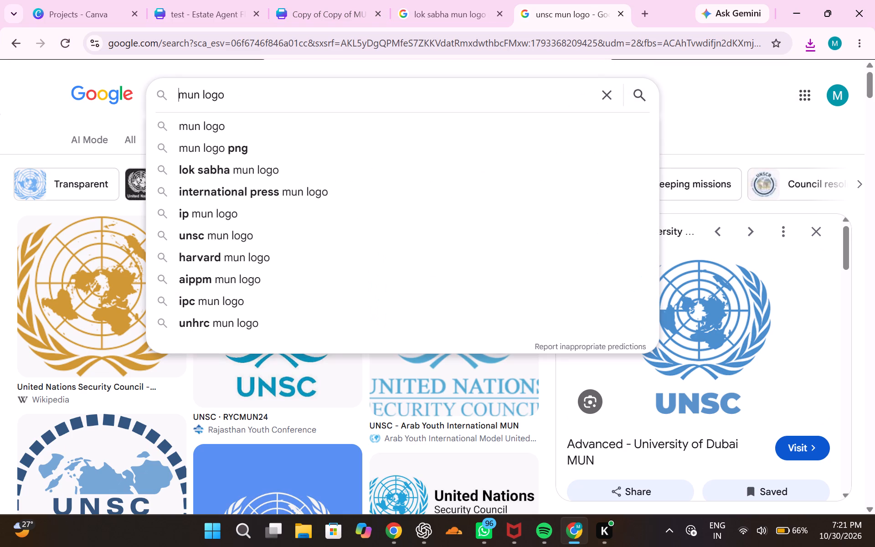
text(join)
key(space)
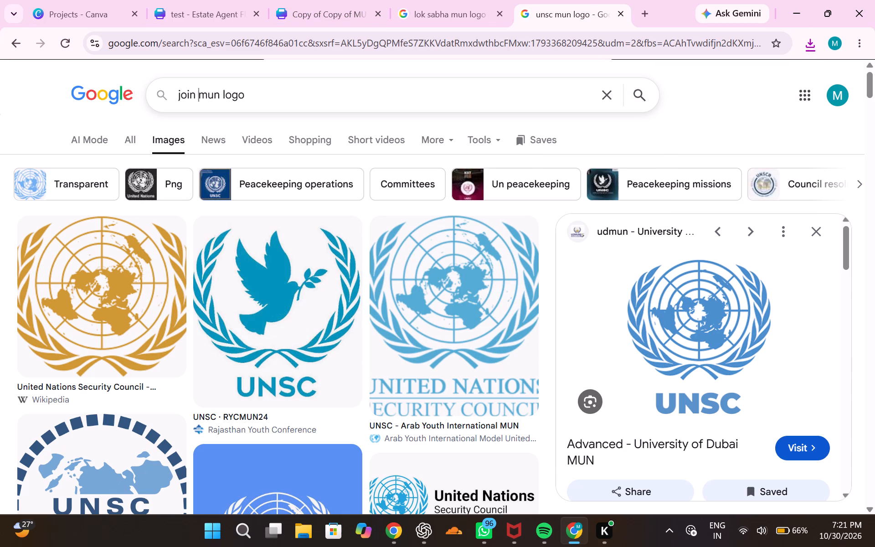
key(BackSpace)
text(t crisis cabin)
text(et)
key(space)
key(Return)
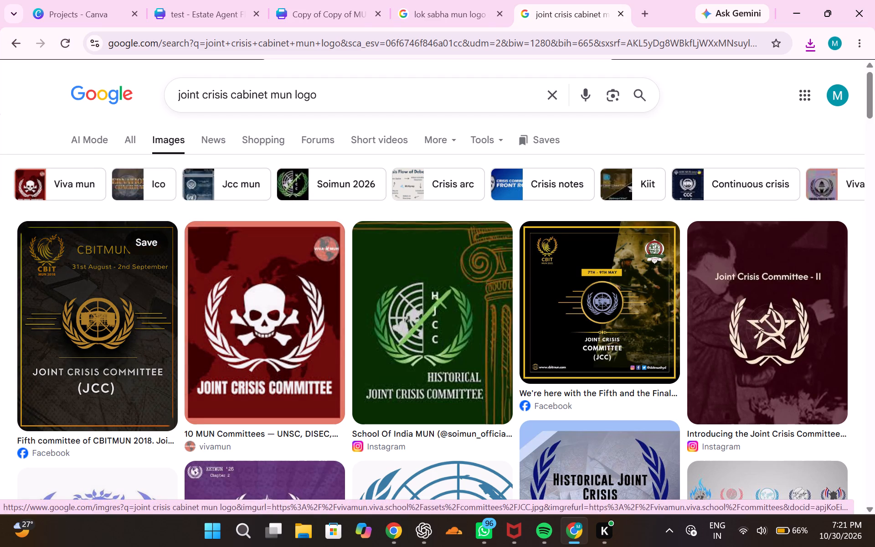
Look through the joint crisis cabinet image results for a suitable committee logo.
scroll(375, 345, down, 2)
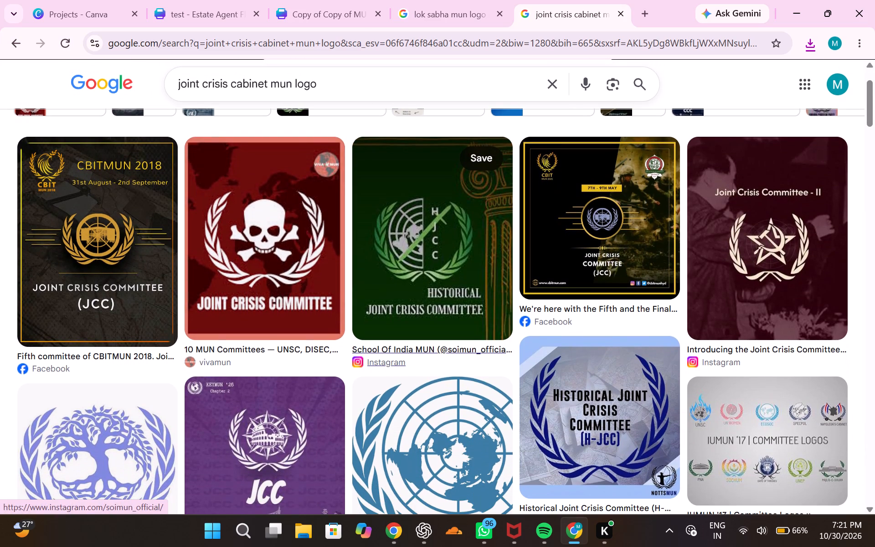
scroll(375, 345, down, 4)
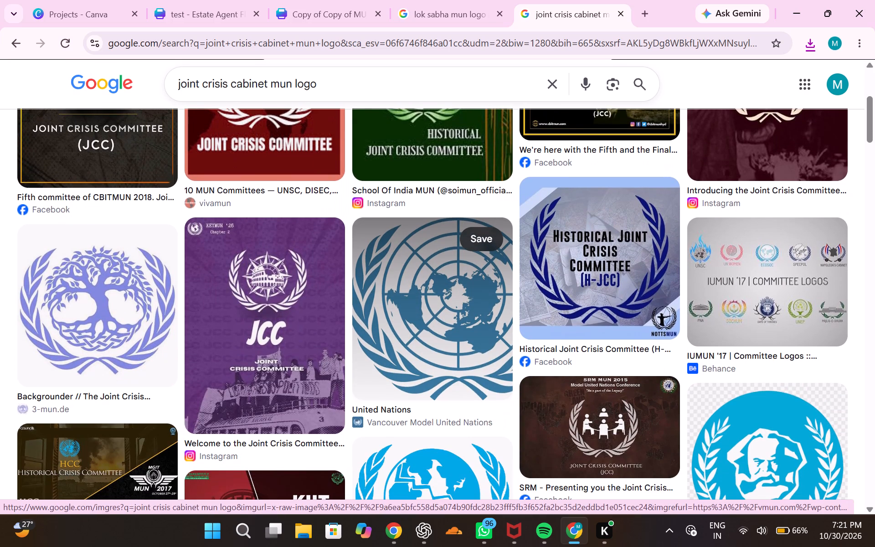
scroll(375, 345, down, 3)
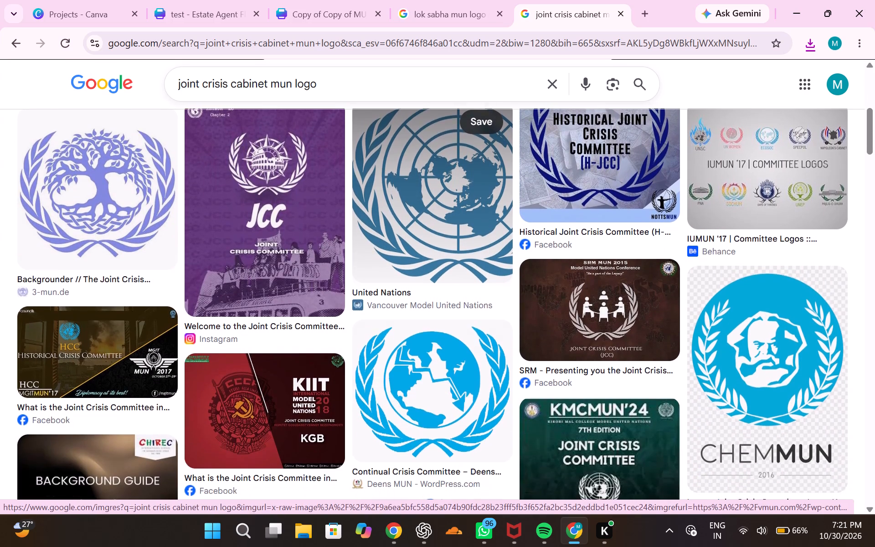
scroll(375, 345, down, 1)
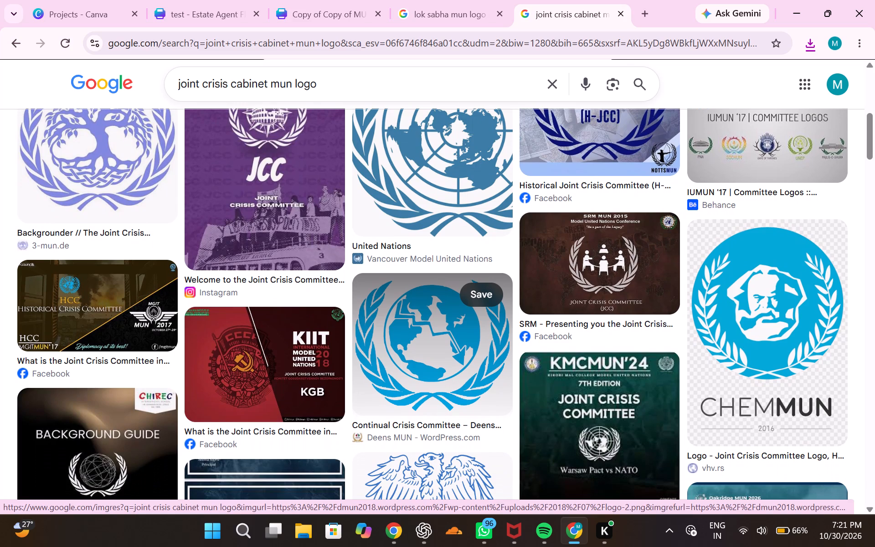
scroll(375, 345, down, 1)
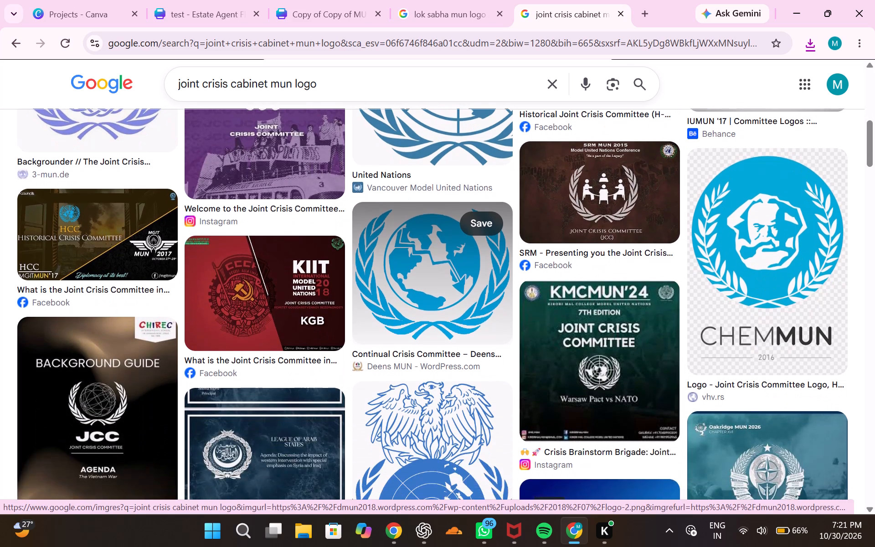
scroll(375, 345, down, 1)
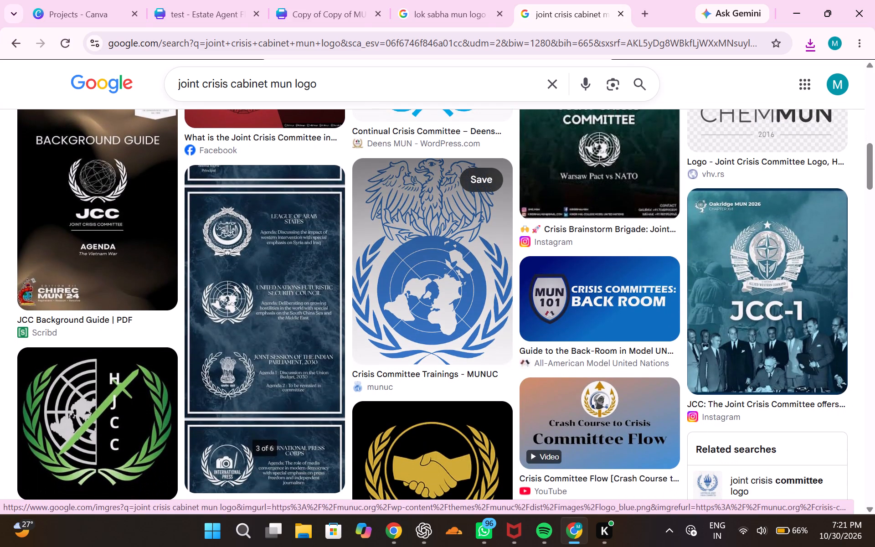
scroll(375, 345, up, 1)
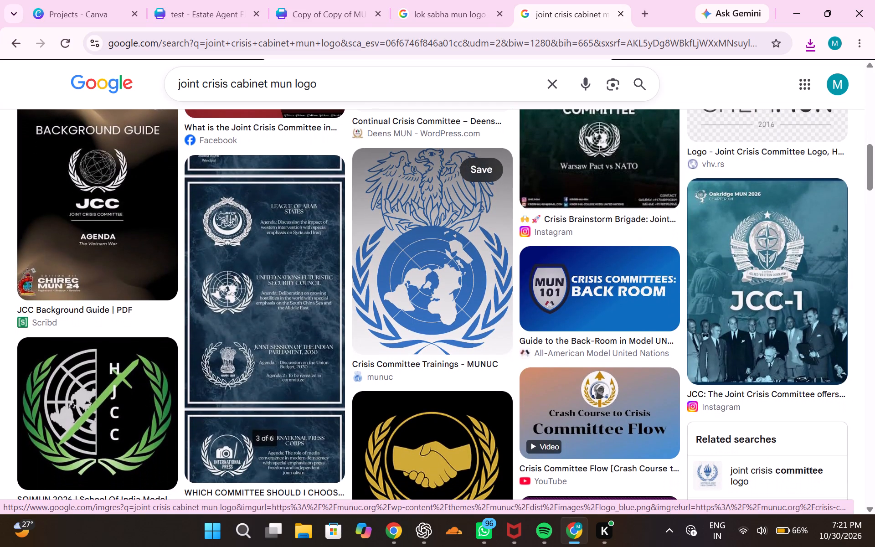
scroll(375, 345, up, 6)
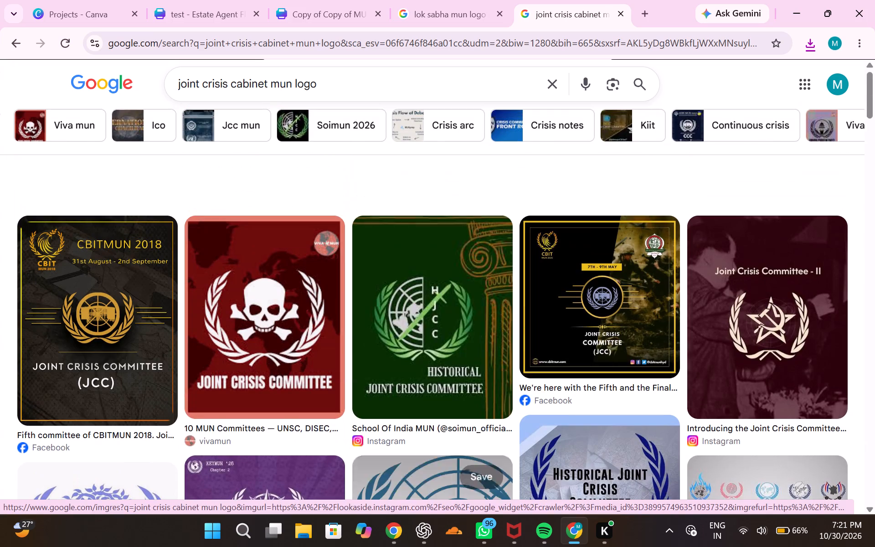
scroll(375, 345, down, 1)
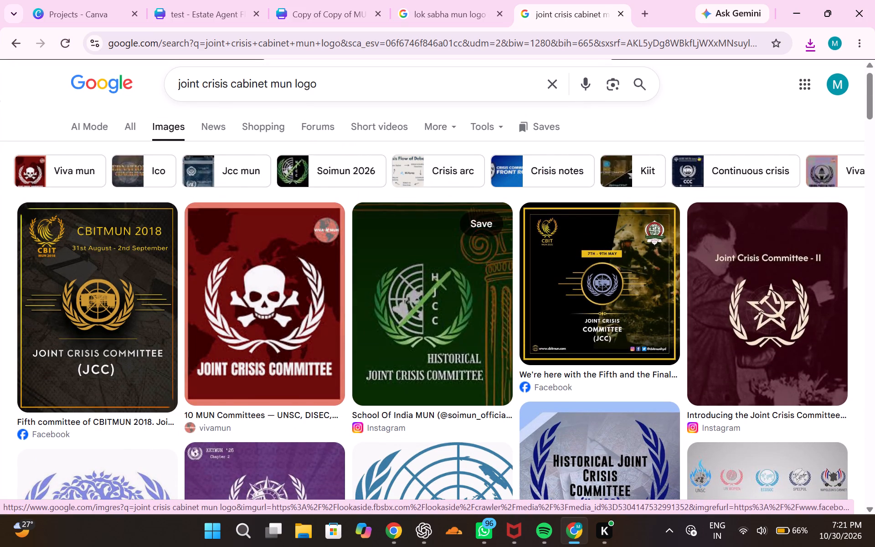
scroll(562, 339, down, 5)
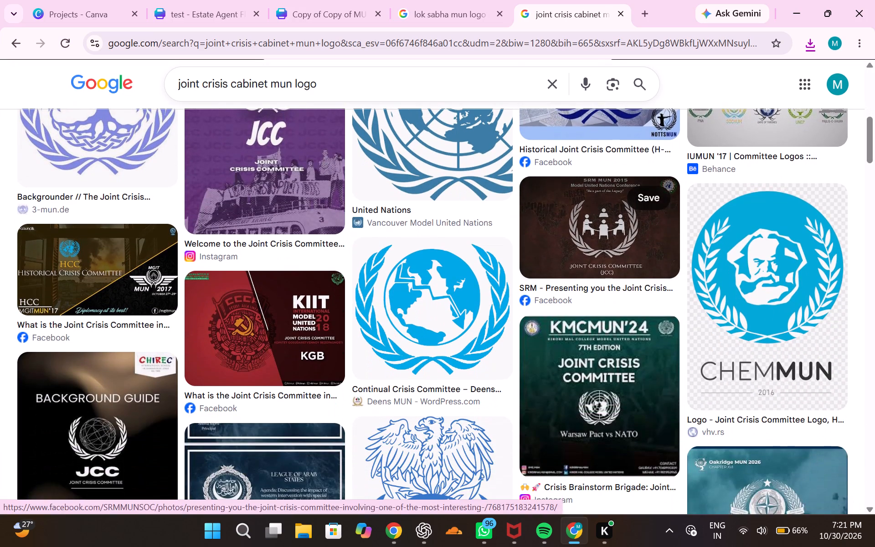
scroll(562, 339, down, 3)
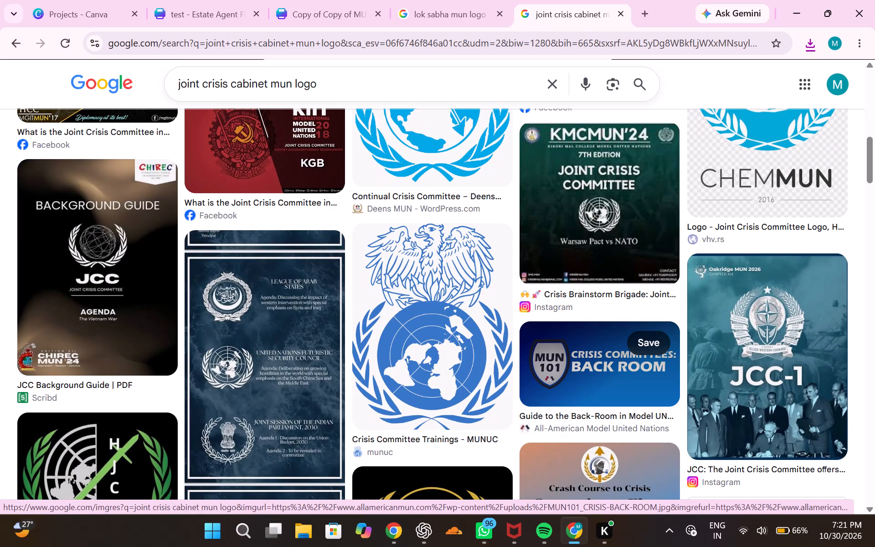
scroll(562, 339, down, 2)
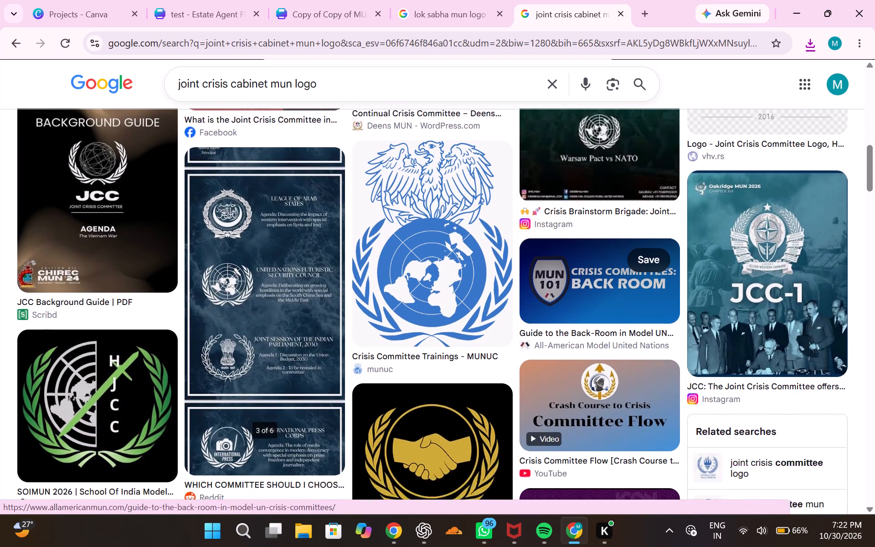
scroll(562, 339, down, 2)
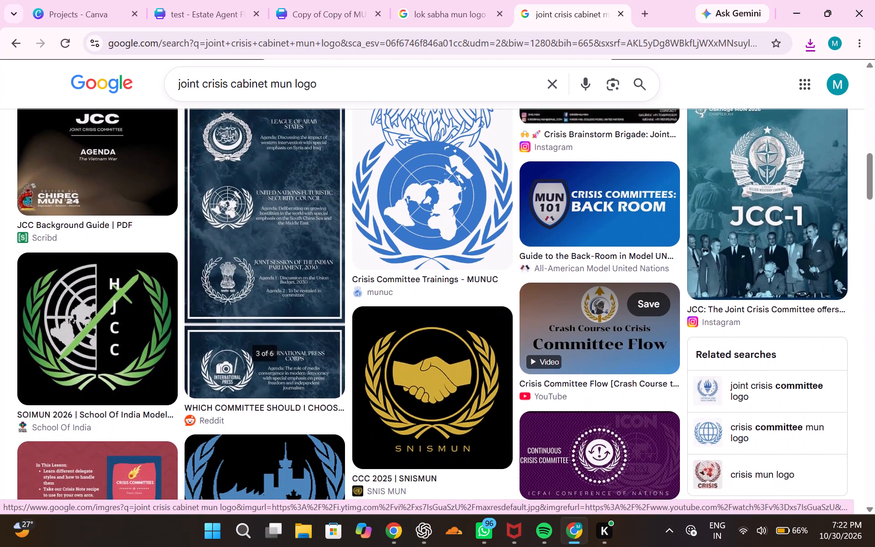
scroll(562, 339, down, 3)
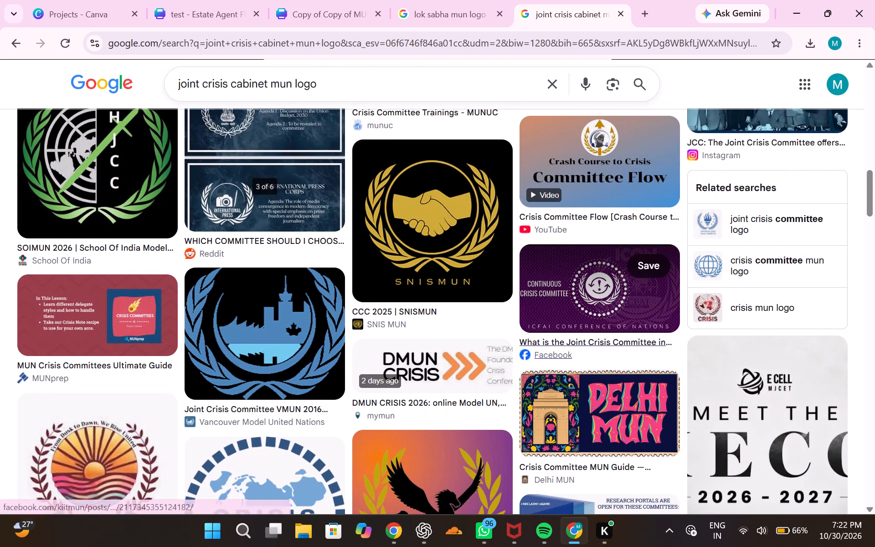
scroll(562, 339, down, 1)
scroll(562, 339, up, 9)
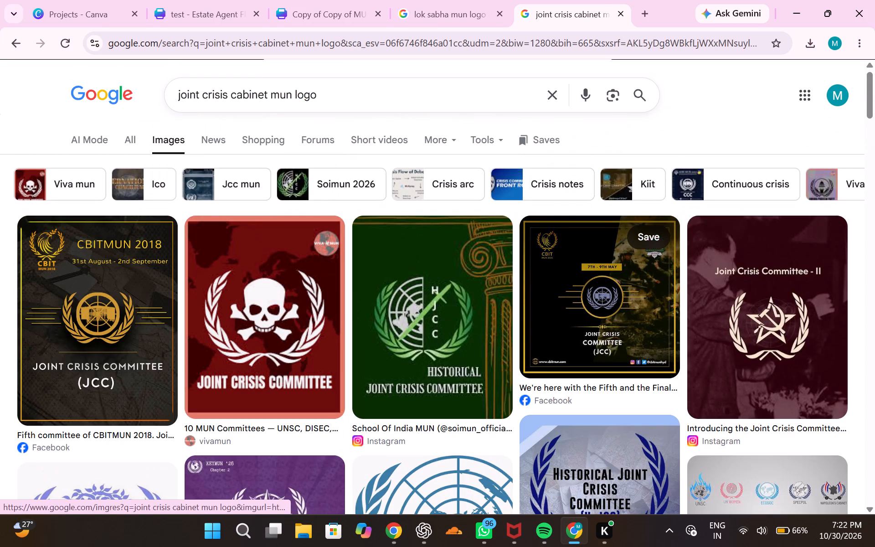
Narrow the image results with the suggested Jcc mun filter.
click(234, 186)
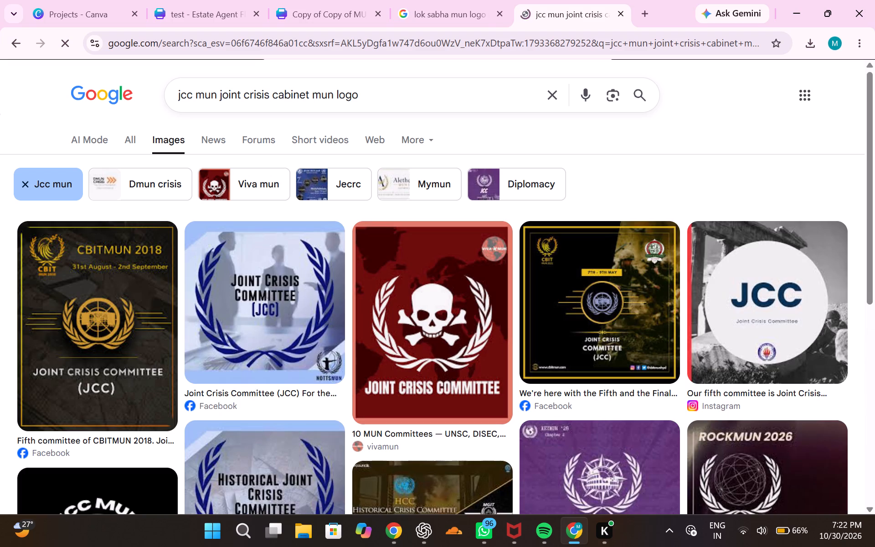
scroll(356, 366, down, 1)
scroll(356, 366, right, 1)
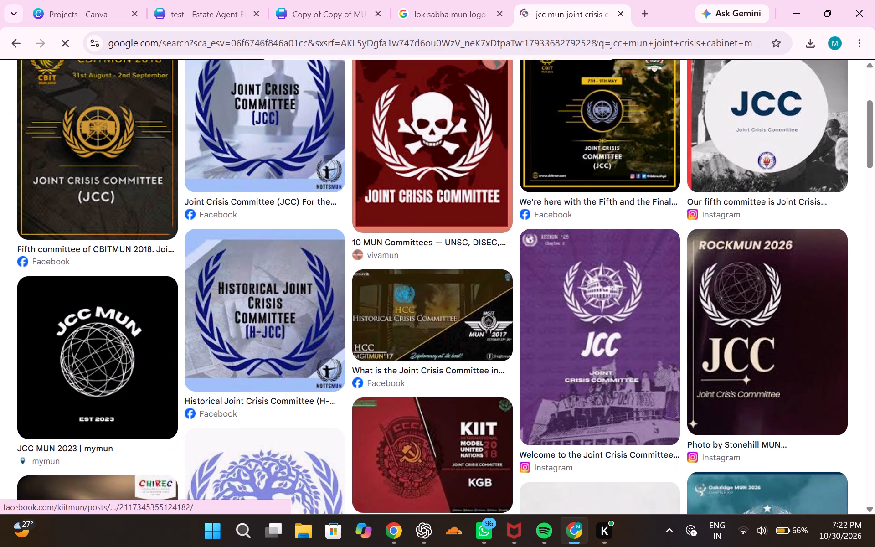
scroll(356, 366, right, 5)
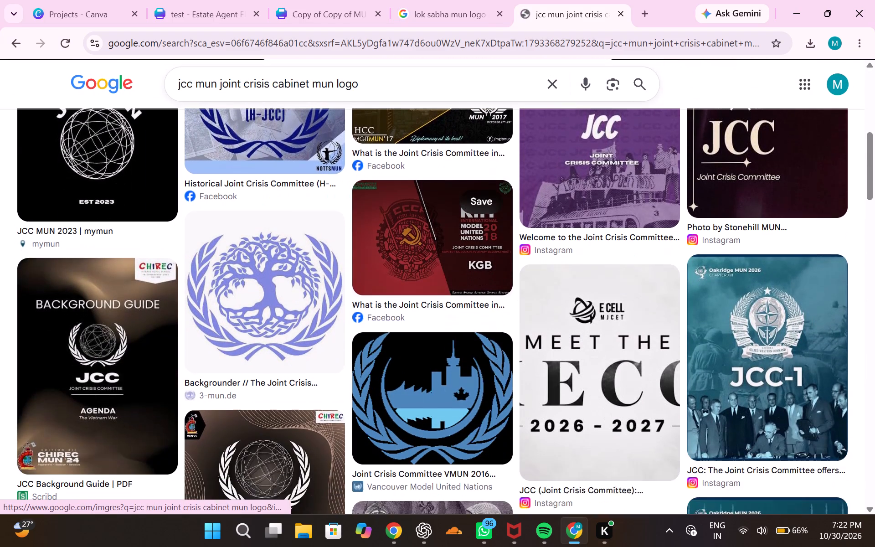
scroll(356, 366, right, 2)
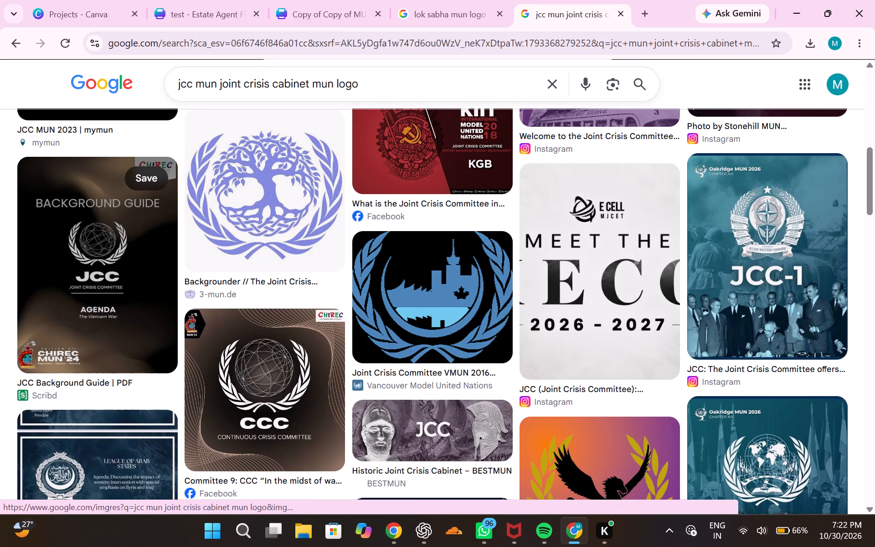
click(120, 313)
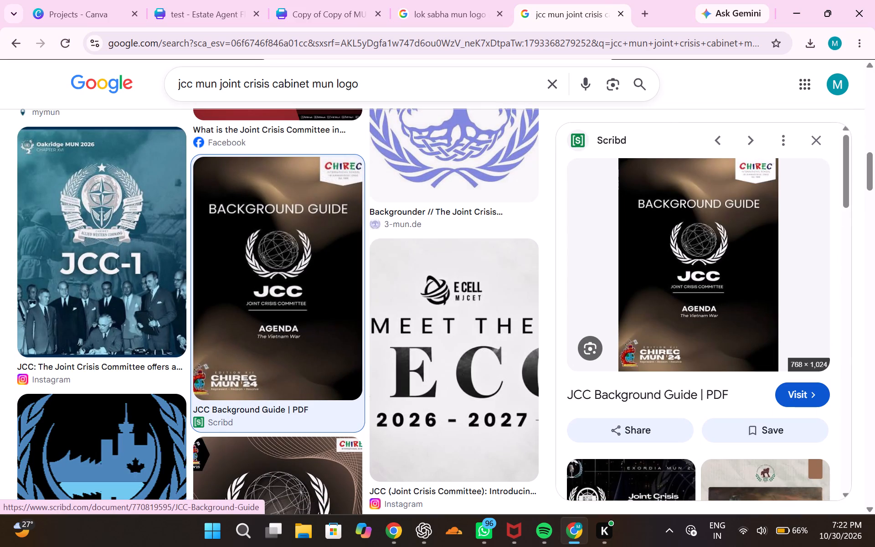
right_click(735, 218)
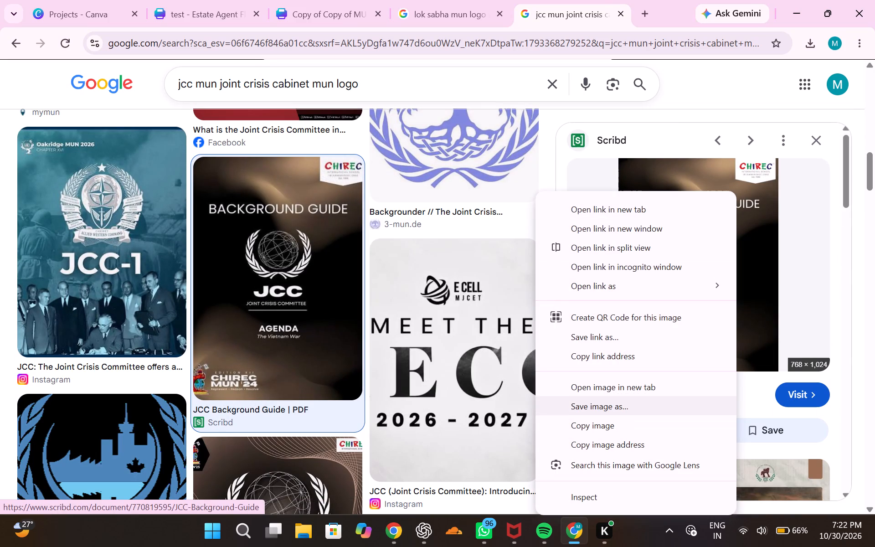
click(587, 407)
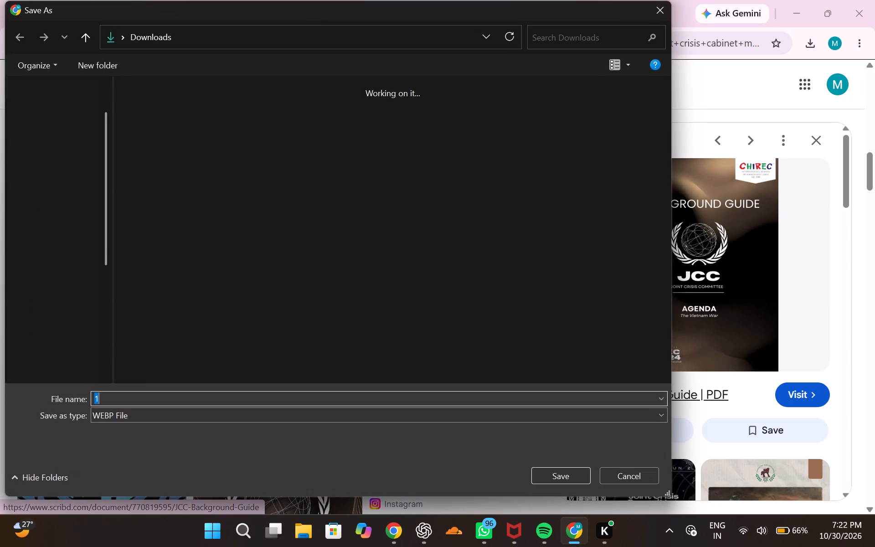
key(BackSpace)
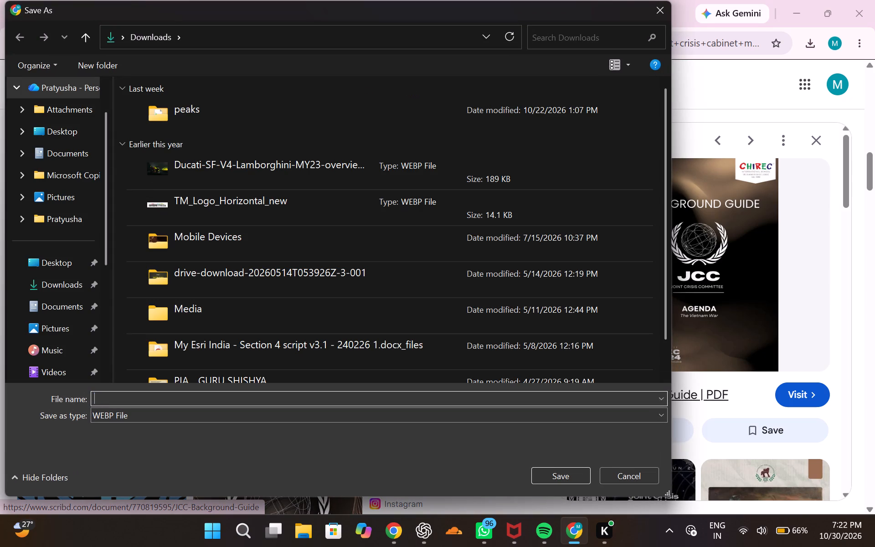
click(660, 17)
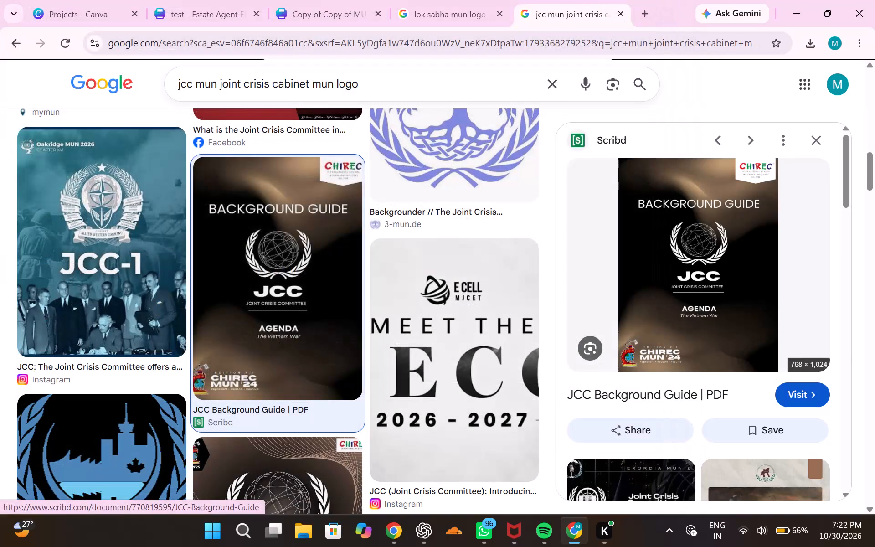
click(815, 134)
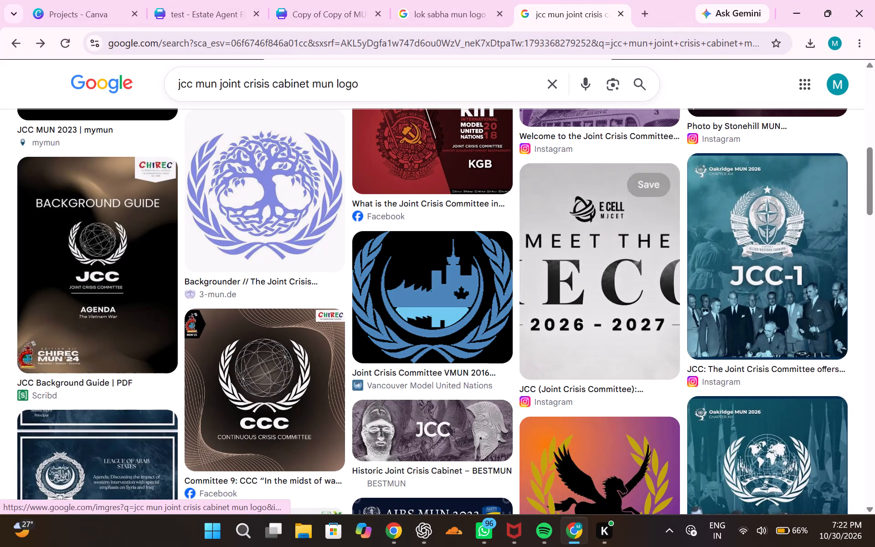
Open the preview of the black-and-gold CBITMUN 2018 Joint Crisis Committee poster in the filtered image results.
scroll(606, 235, down, 1)
scroll(606, 235, right, 1)
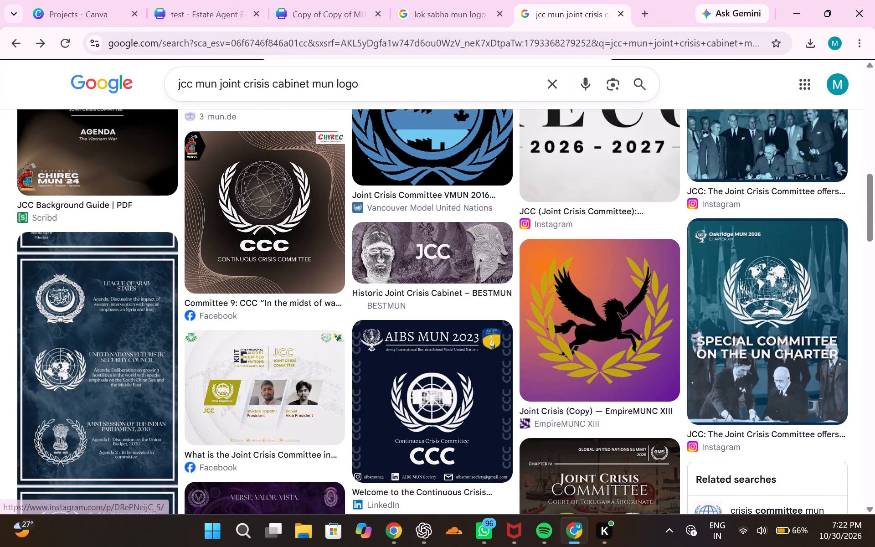
scroll(606, 235, right, 1)
scroll(606, 235, up, 6)
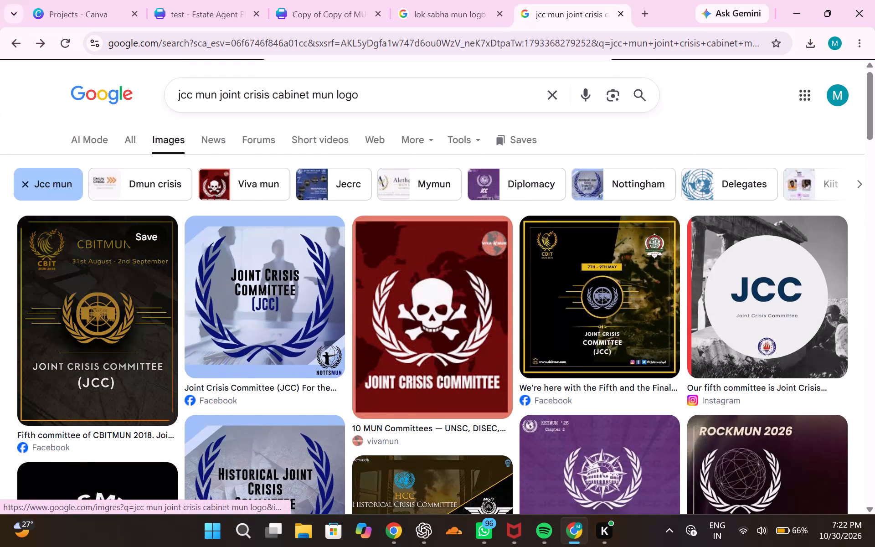
click(73, 307)
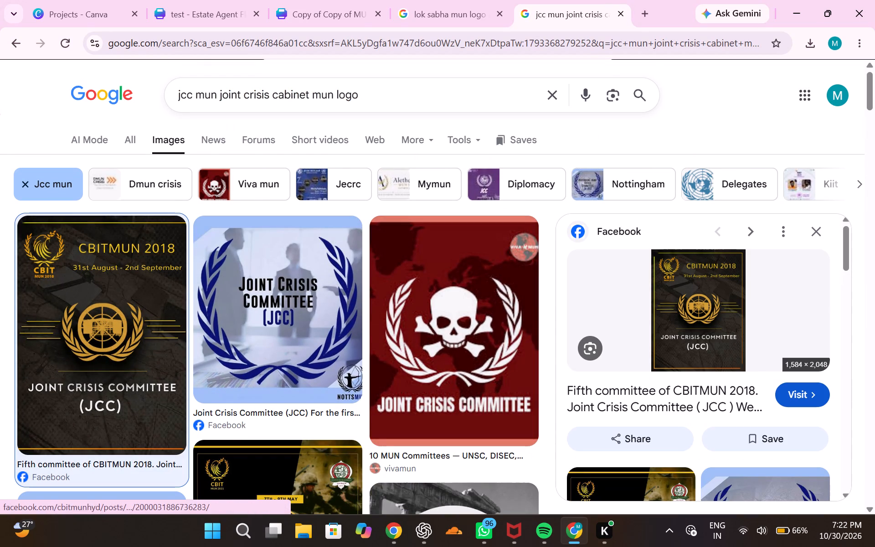
Save the previewed CBITMUN 2018 Joint Crisis Committee image to Downloads as a JPEG named jcc.
right_click(700, 299)
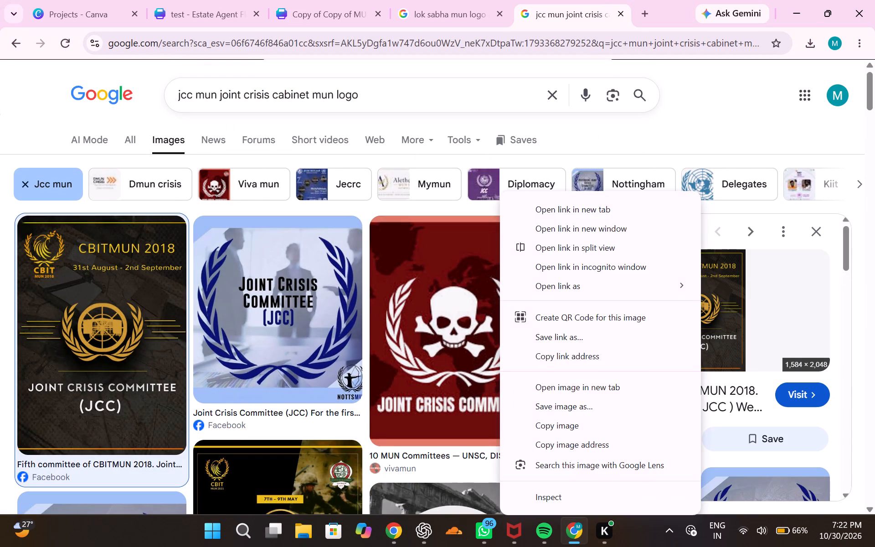
click(571, 405)
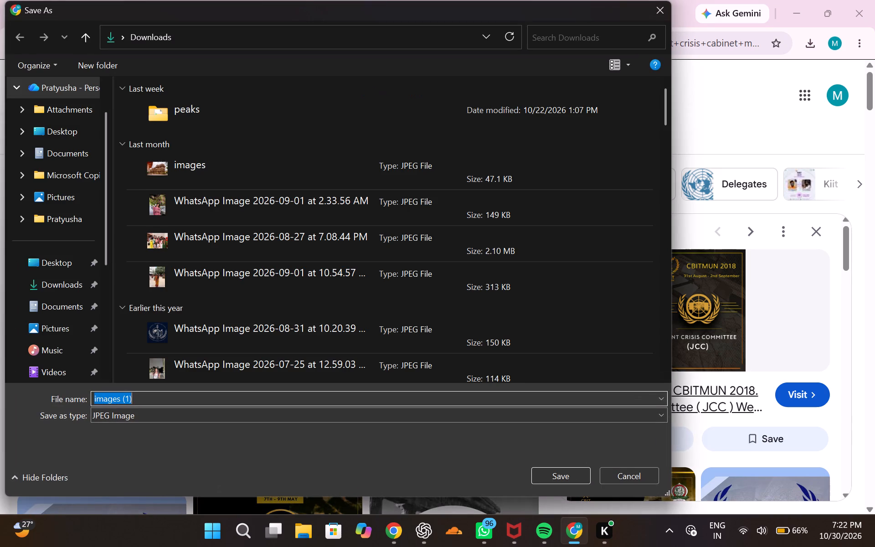
double_click(277, 401)
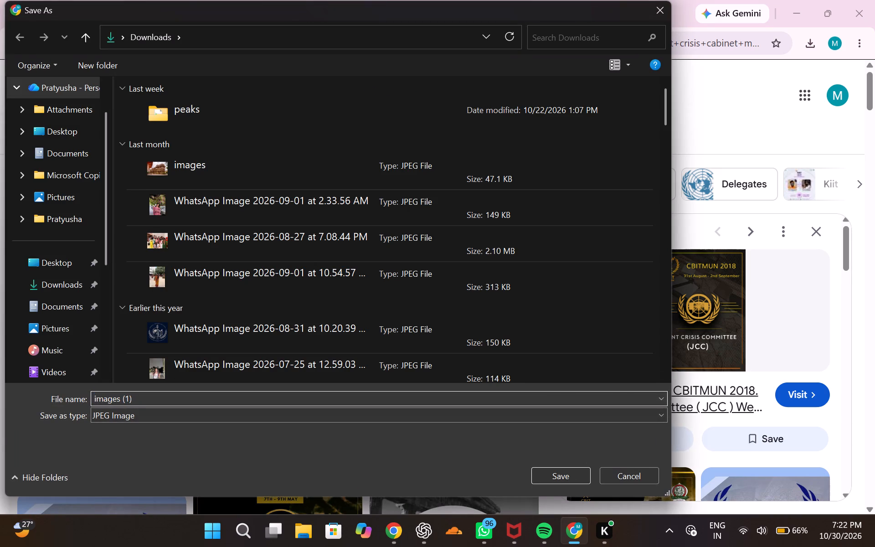
triple_click(277, 401)
key(BackSpace)
key(BackSpace)
key(BackSpace)
key(BackSpace)
key(BackSpace)
key(BackSpace)
key(BackSpace)
key(BackSpace)
key(BackSpace)
key(BackSpace)
key(BackSpace)
key(BackSpace)
key(BackSpace)
key(BackSpace)
key(BackSpace)
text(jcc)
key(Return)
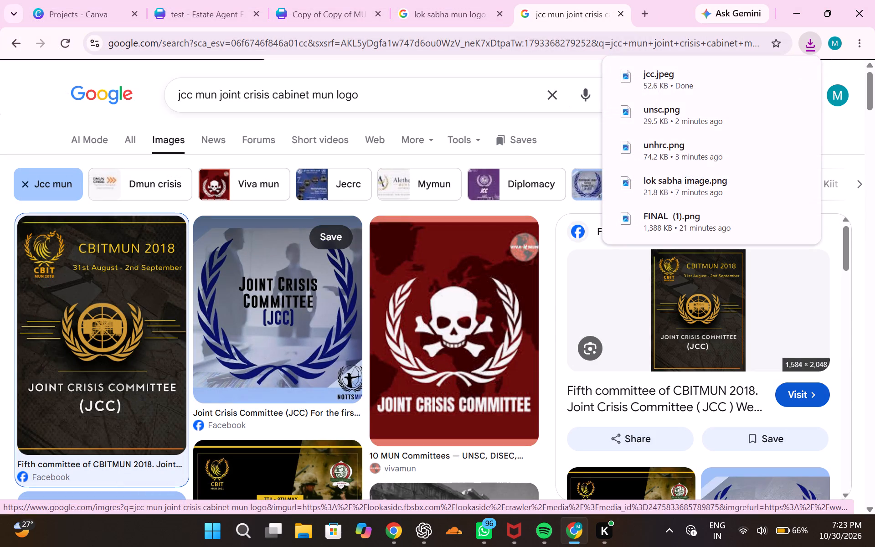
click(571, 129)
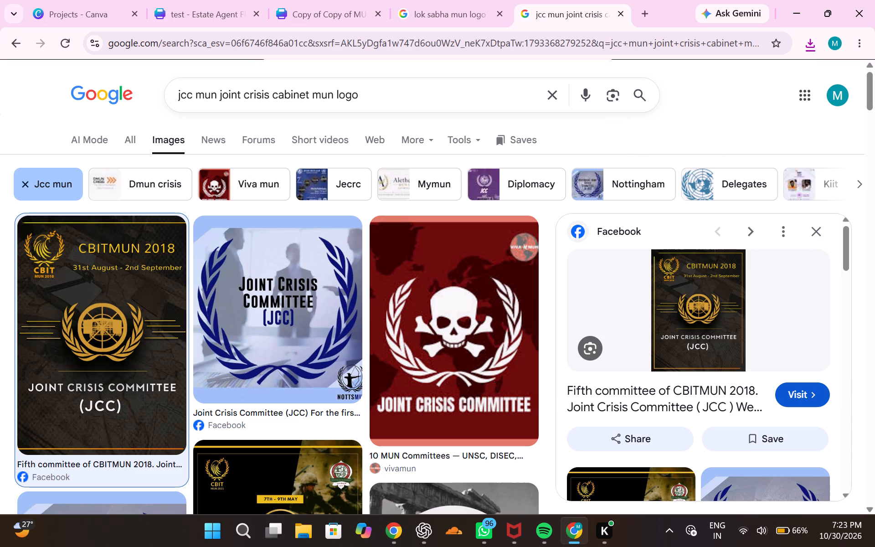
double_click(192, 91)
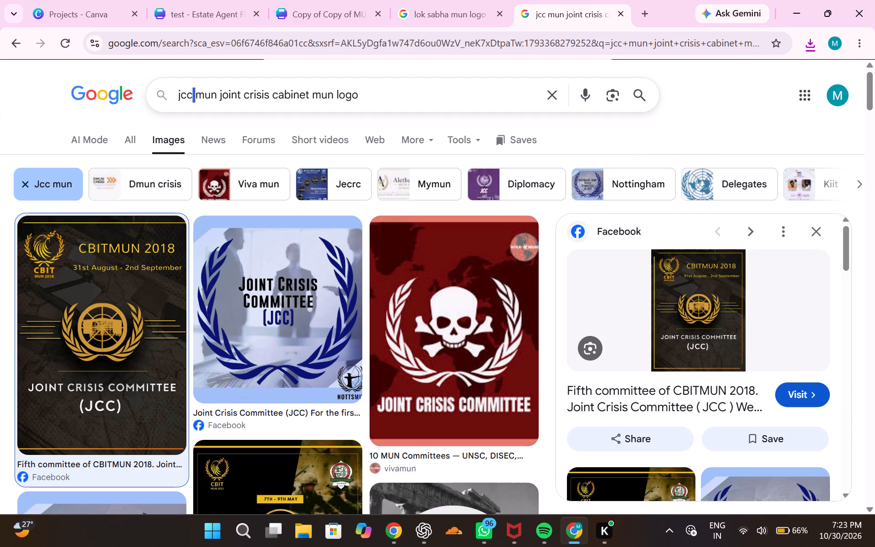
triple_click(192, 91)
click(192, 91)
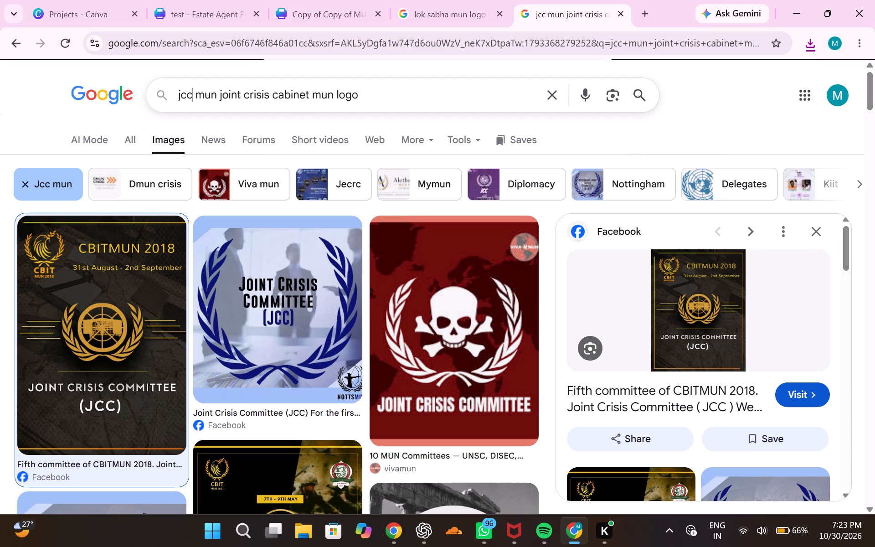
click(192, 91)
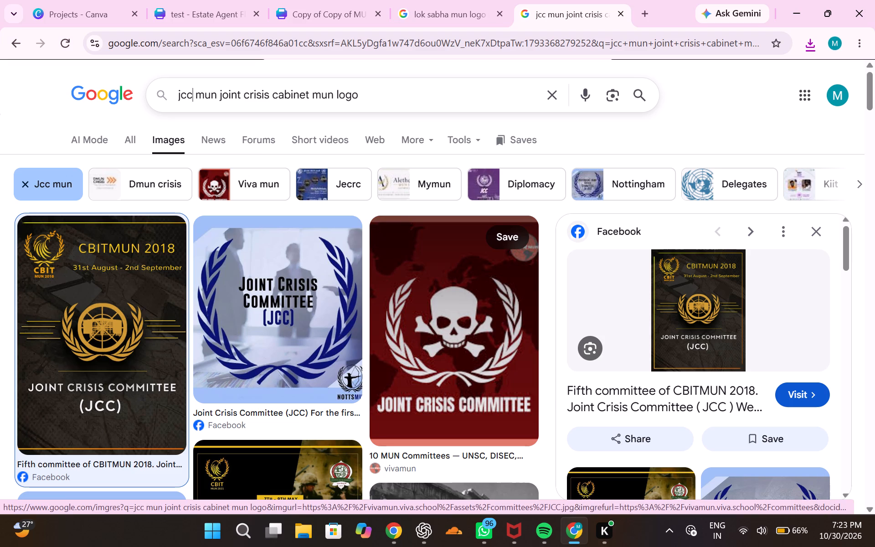
Look through the Jcc mun image results for another committee logo and dismiss the message notification.
scroll(458, 310, down, 2)
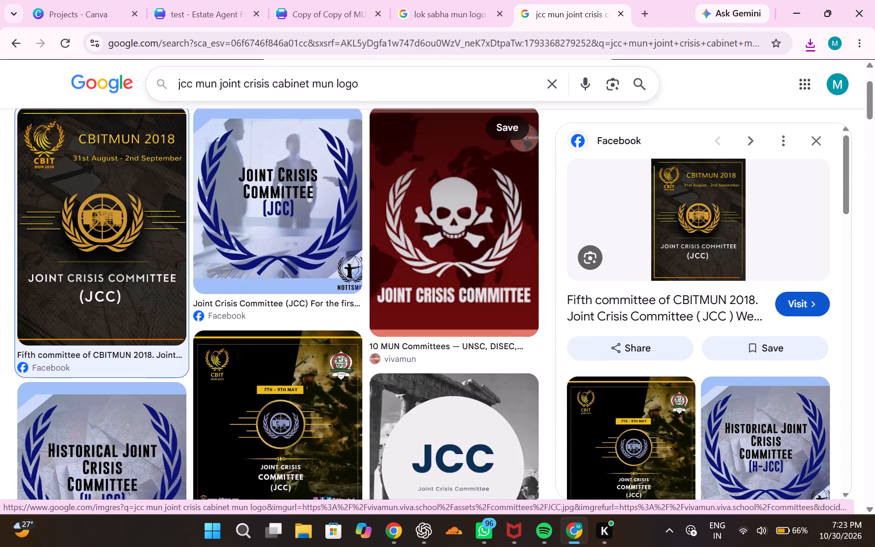
scroll(458, 310, down, 4)
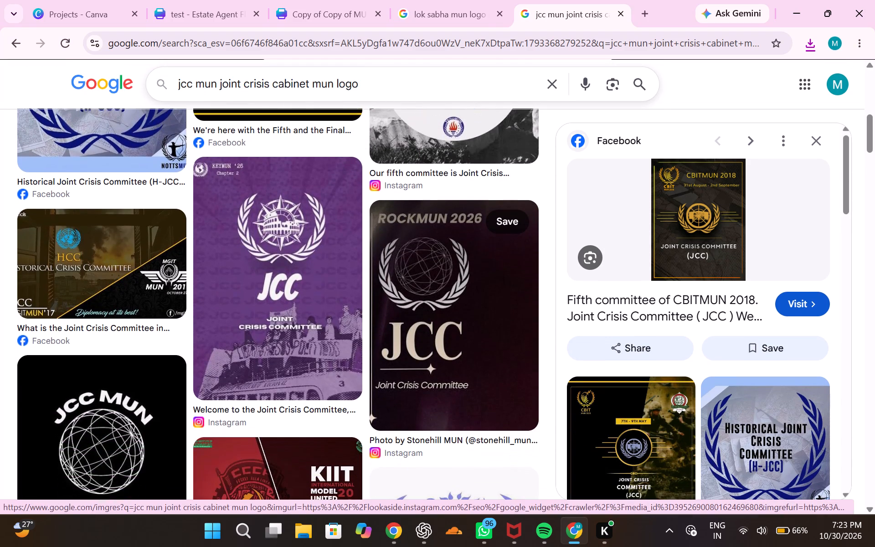
scroll(458, 310, down, 2)
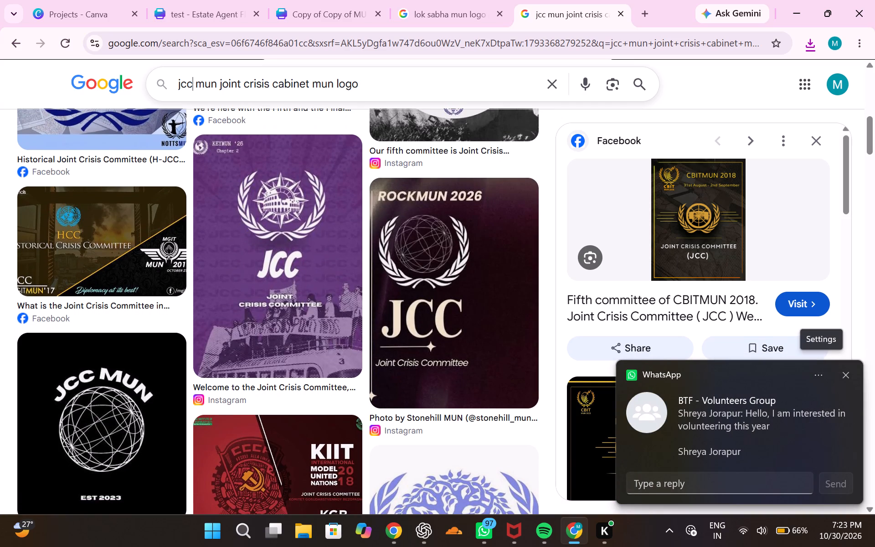
click(841, 370)
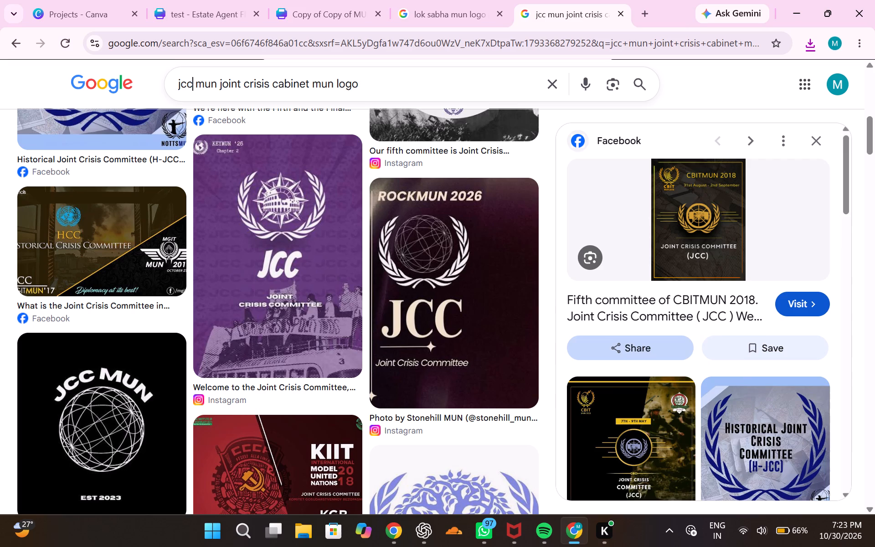
Look through the related images under the CBITMUN 2018 preview for another crisis committee logo.
scroll(660, 345, down, 8)
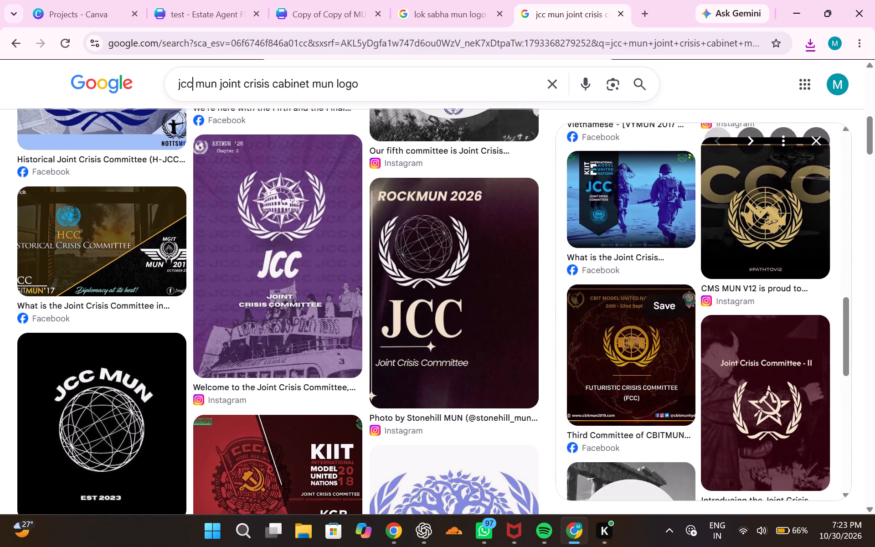
scroll(660, 345, down, 3)
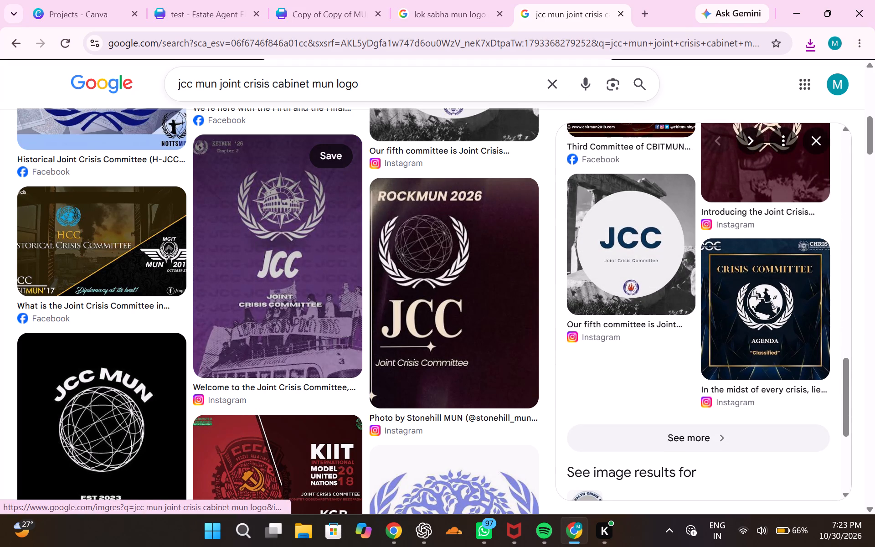
Open the purple KEYMUN Joint Crisis Committee poster's preview and save its image to Downloads as a JPEG named committe x.
click(303, 286)
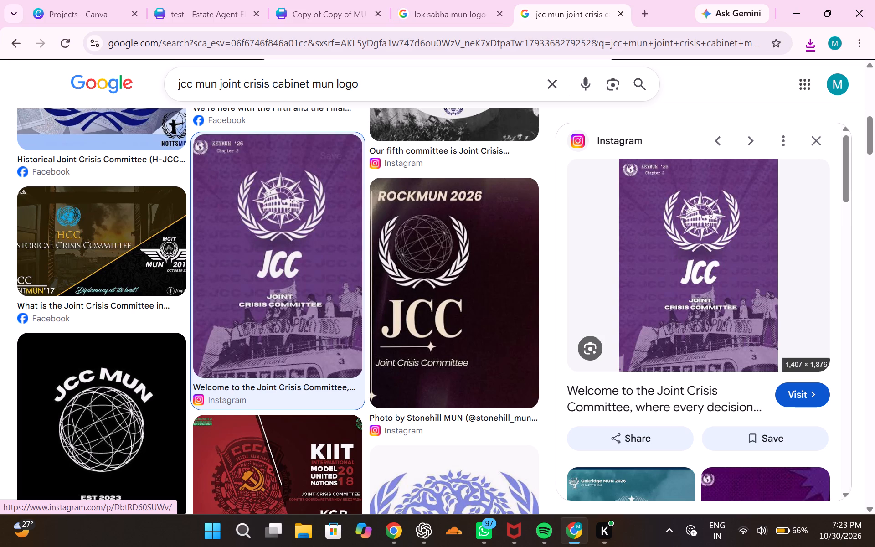
right_click(721, 233)
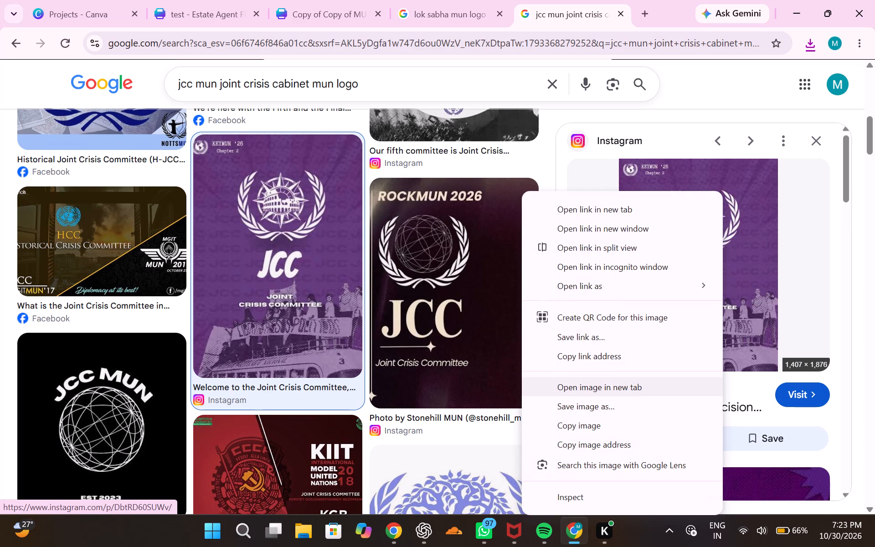
click(570, 401)
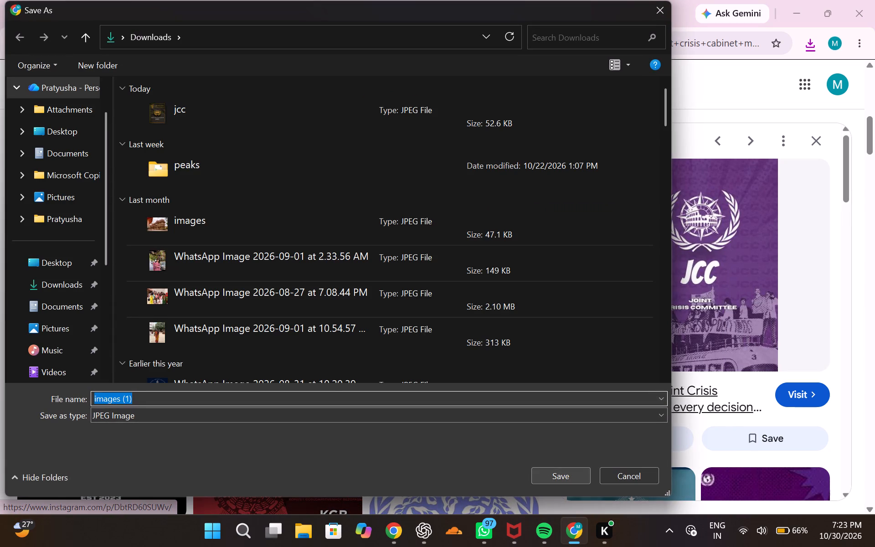
key(BackSpace)
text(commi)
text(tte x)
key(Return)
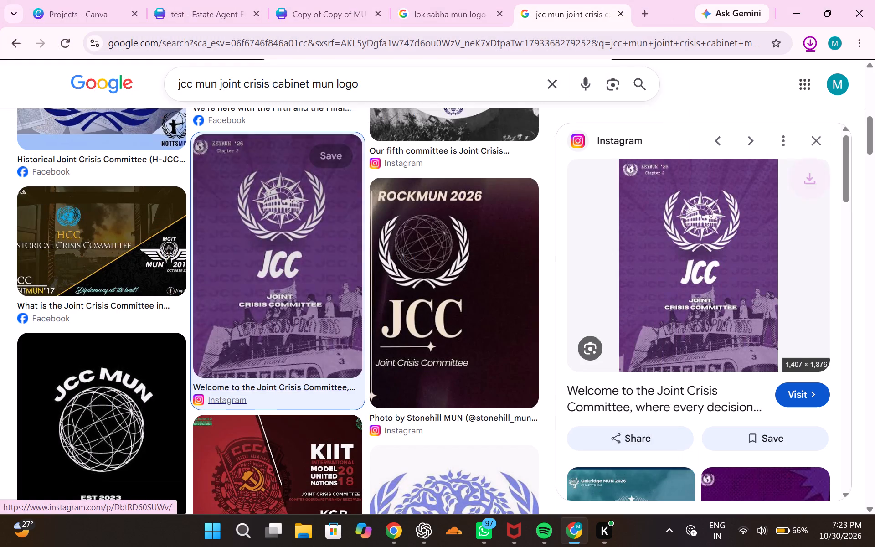
Look further through the Jcc mun image results and related searches for more committee logos.
scroll(347, 359, down, 4)
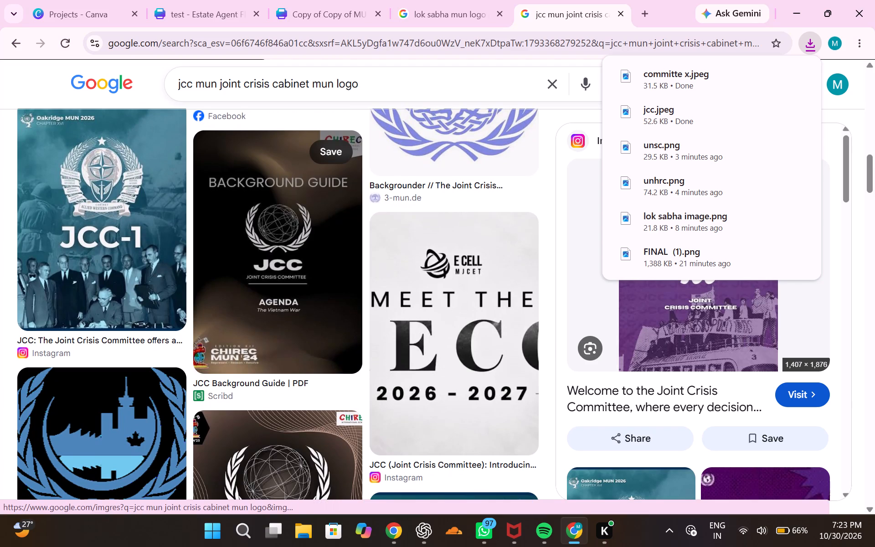
scroll(347, 359, down, 4)
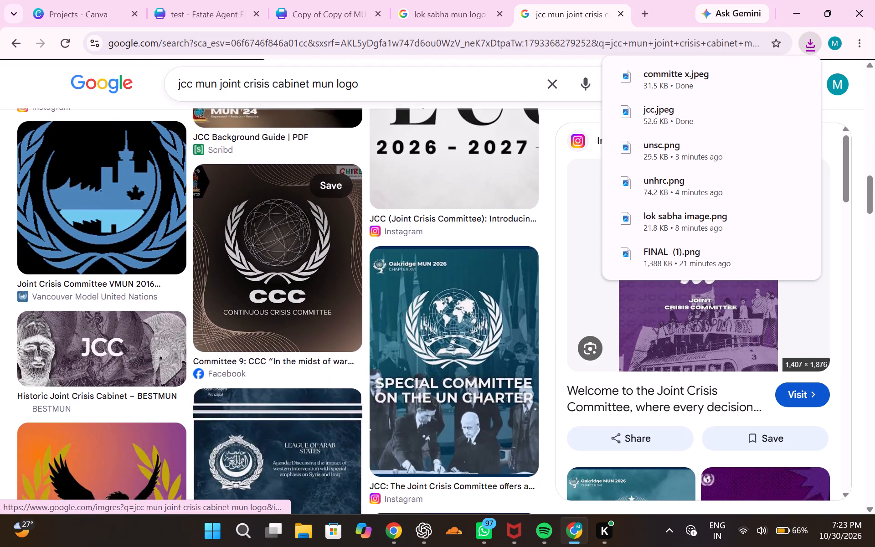
scroll(347, 359, down, 5)
scroll(347, 359, right, 1)
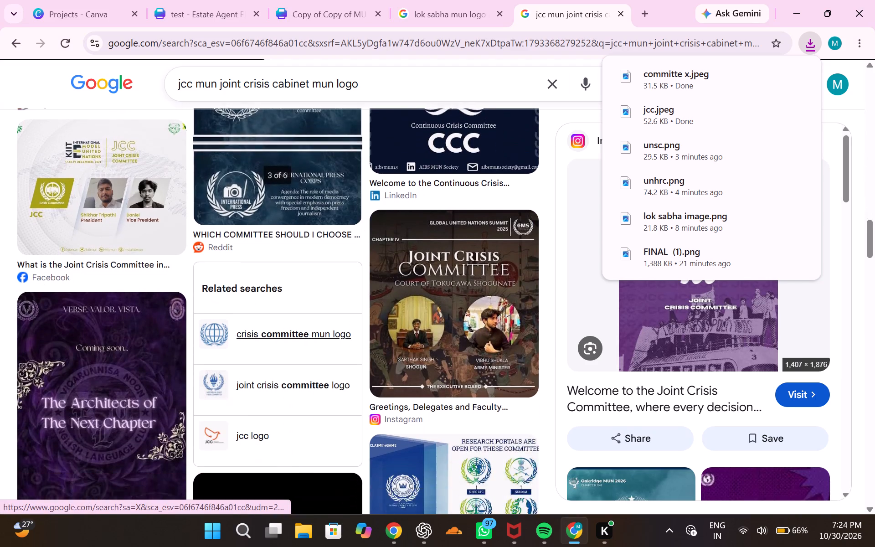
scroll(347, 359, right, 1)
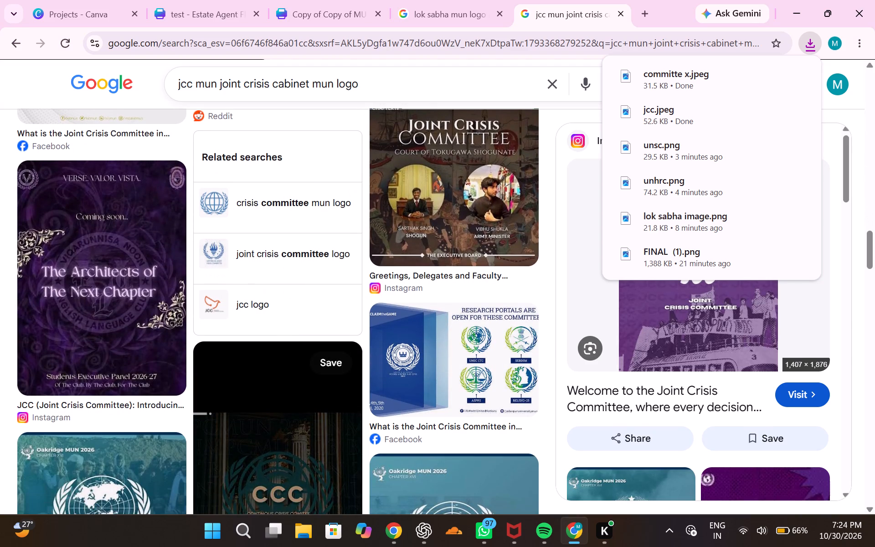
scroll(347, 359, right, 1)
scroll(347, 359, up, 5)
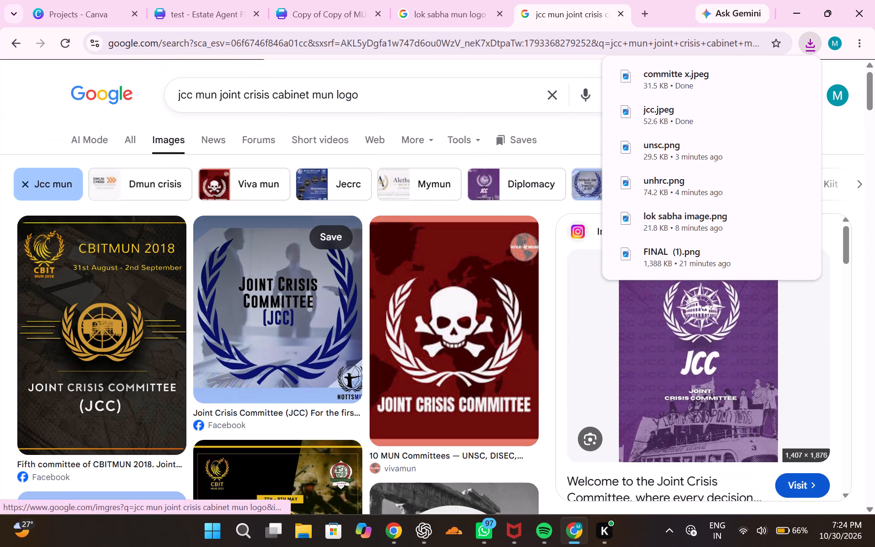
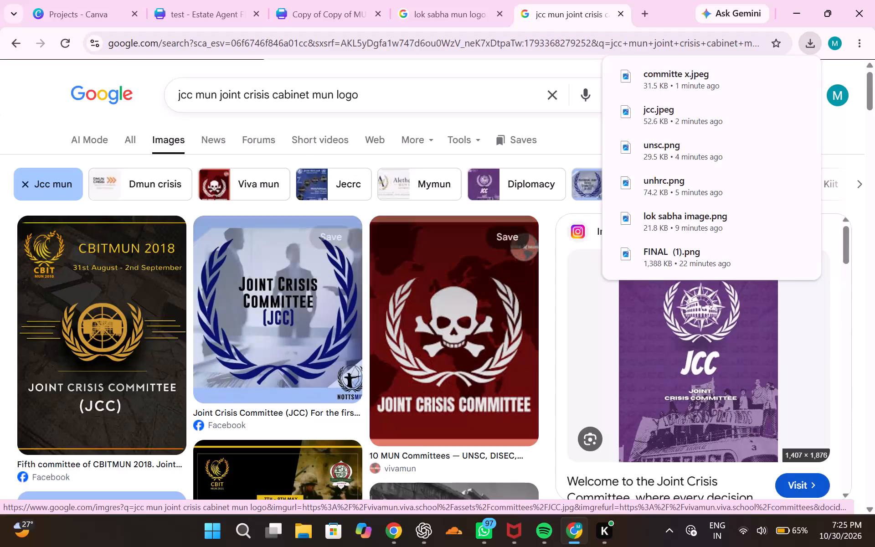
Return to the test design in Canva and bring its QR page into view.
click(557, 135)
scroll(403, 302, down, 2)
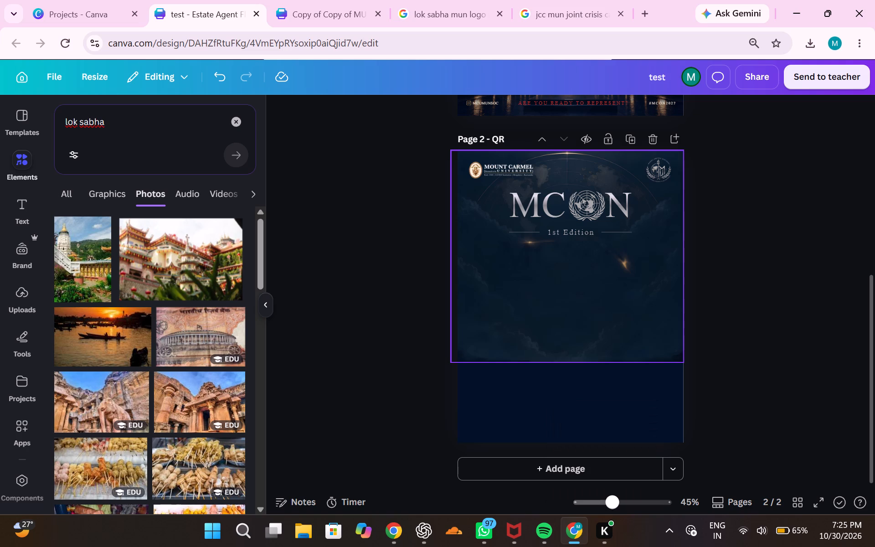
drag(597, 221, 588, 346)
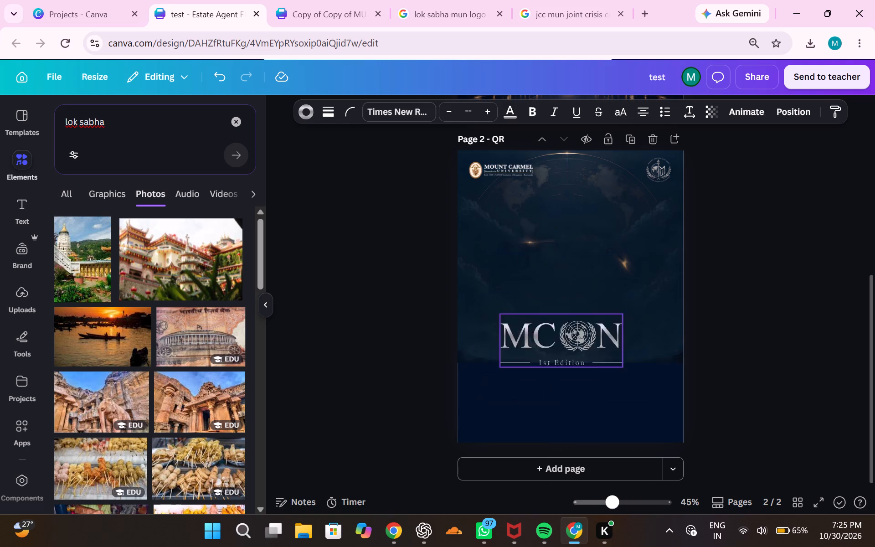
drag(588, 346, 584, 271)
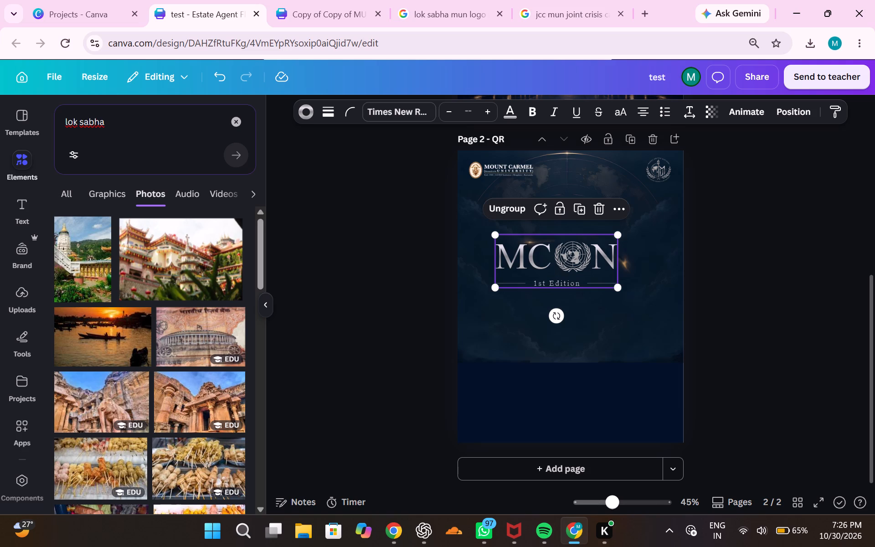
drag(584, 271, 621, 239)
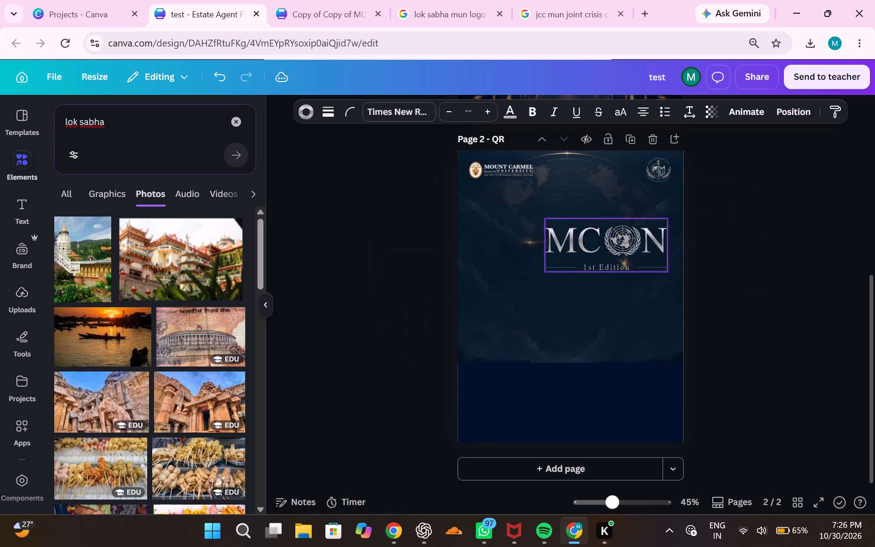
drag(621, 239, 608, 243)
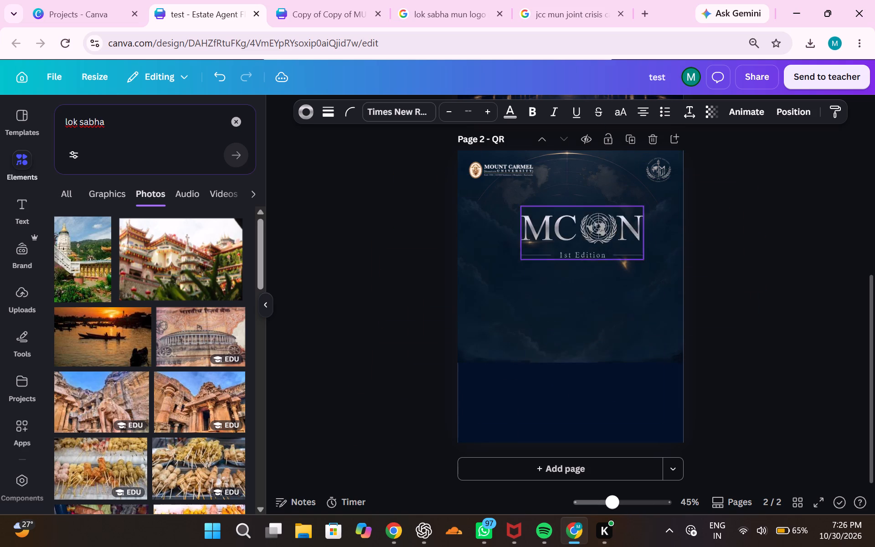
drag(608, 243, 654, 168)
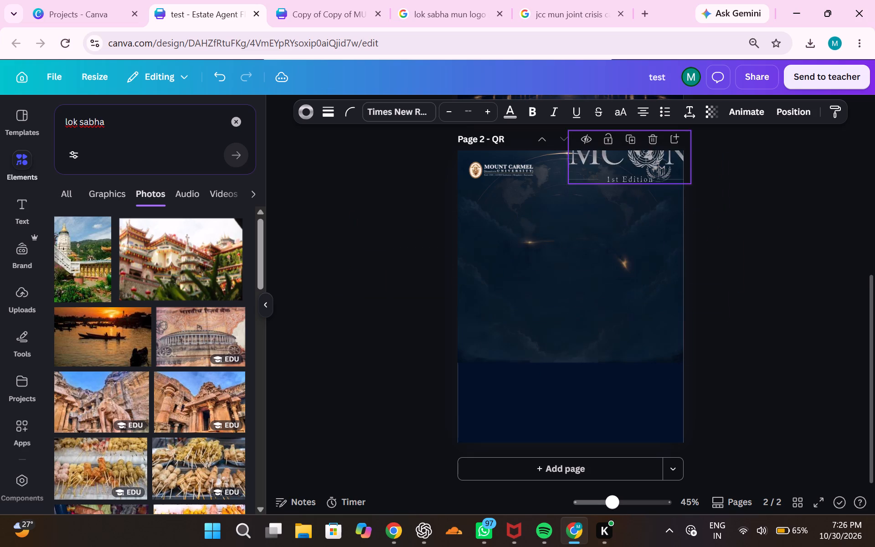
drag(654, 168, 570, 302)
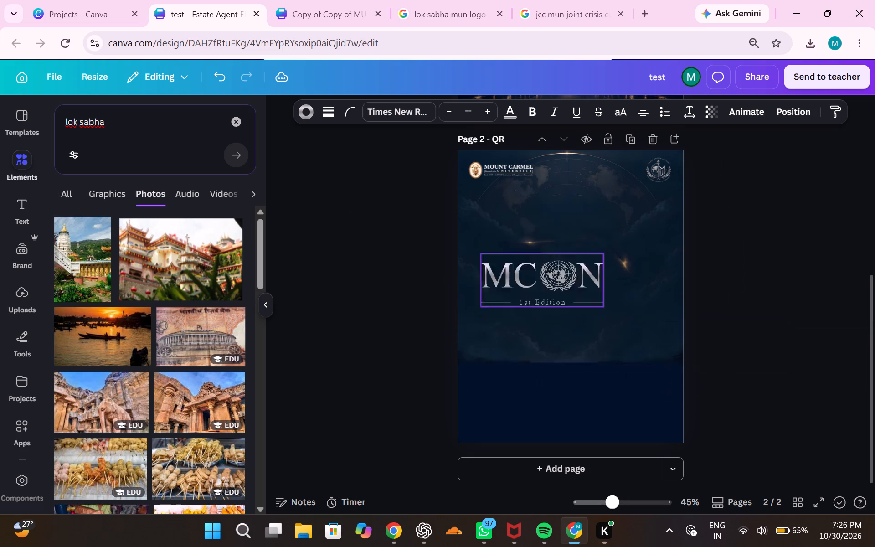
drag(570, 302, 598, 301)
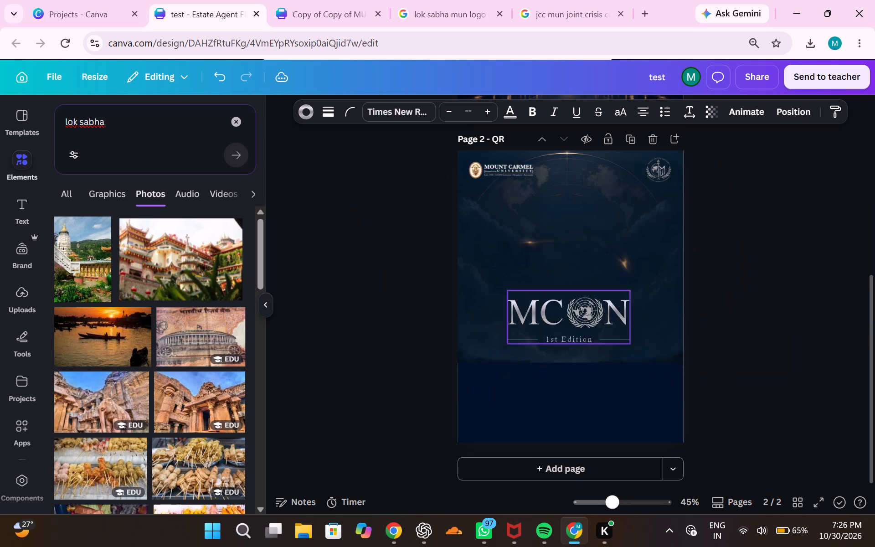
drag(598, 301, 620, 249)
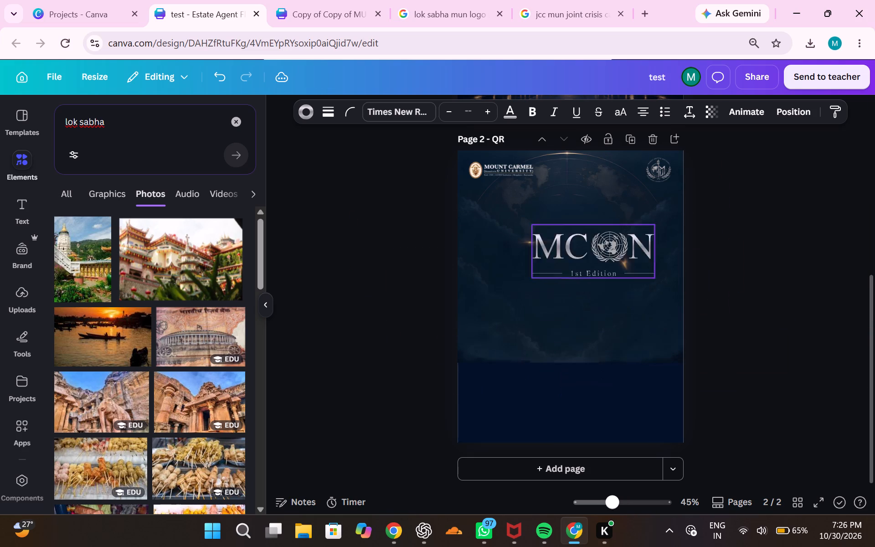
drag(620, 249, 541, 248)
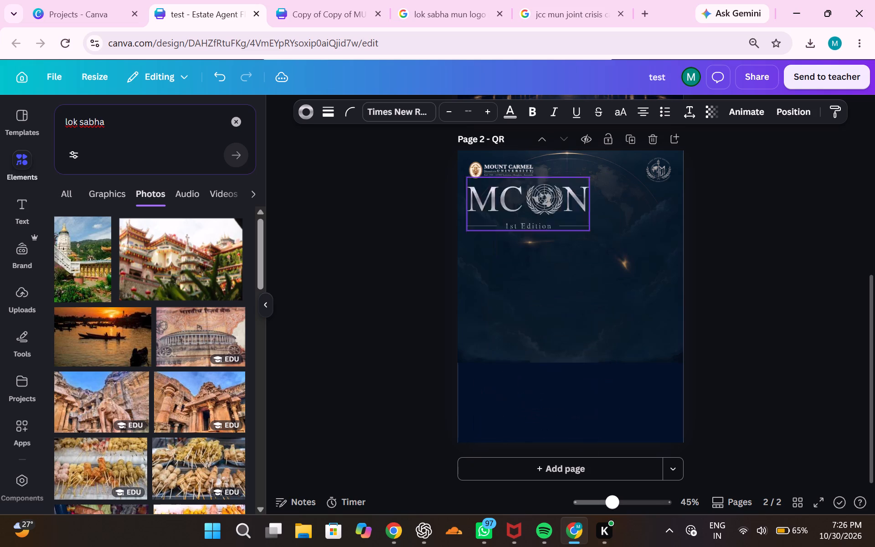
drag(541, 248, 515, 293)
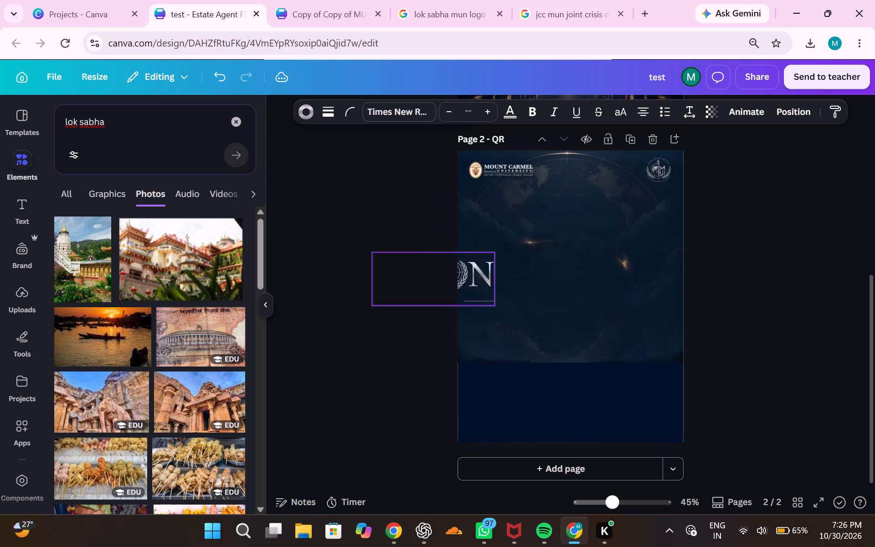
drag(515, 293, 586, 383)
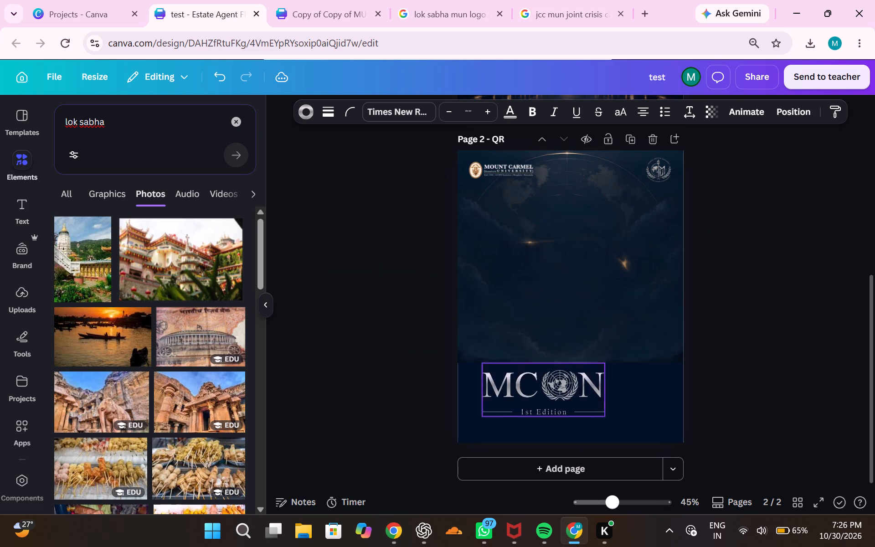
drag(586, 383, 638, 263)
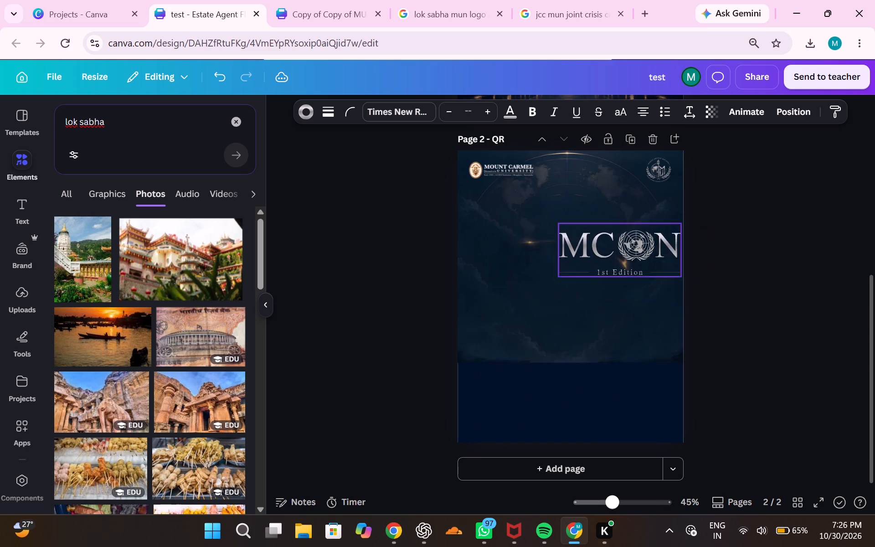
drag(638, 263, 614, 337)
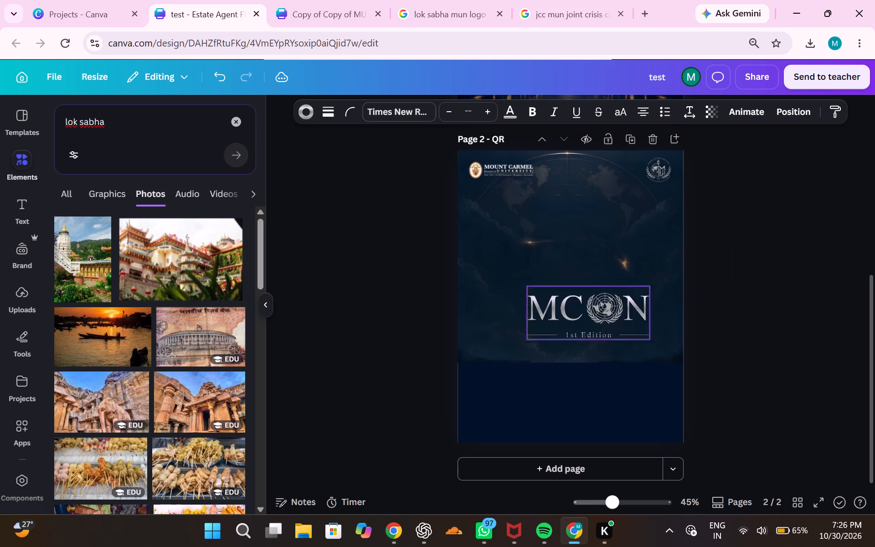
drag(614, 337, 606, 235)
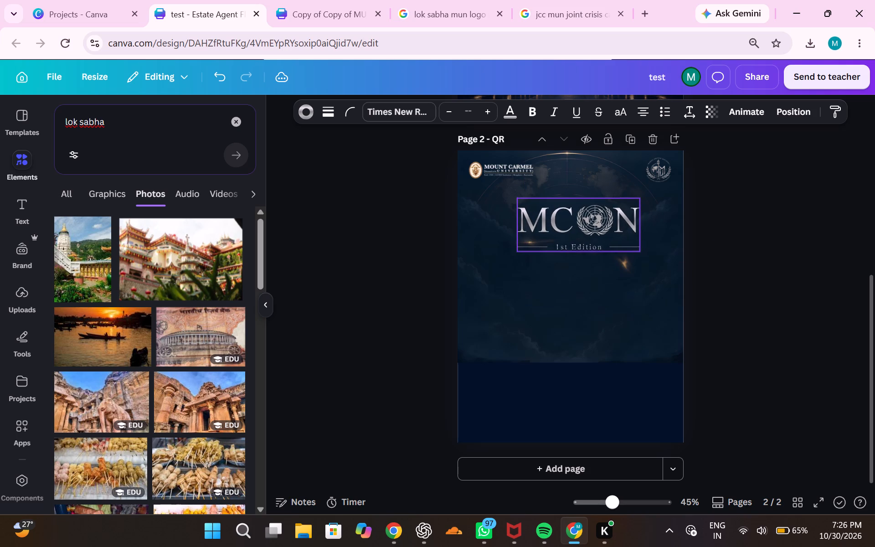
drag(606, 235, 611, 263)
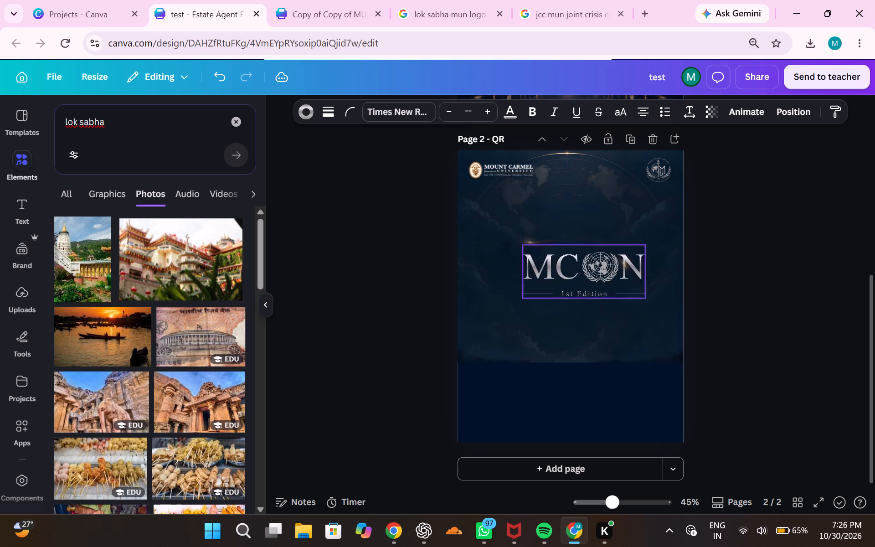
drag(611, 263, 604, 245)
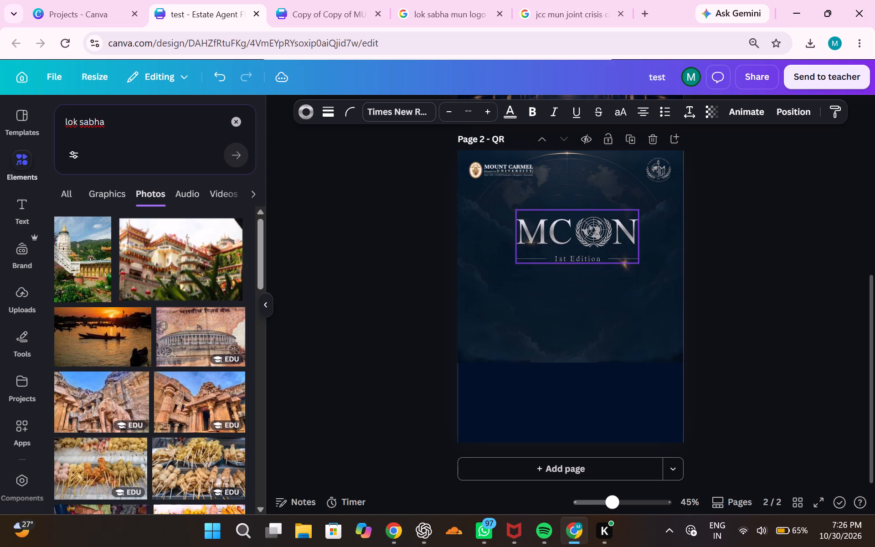
drag(604, 245, 605, 232)
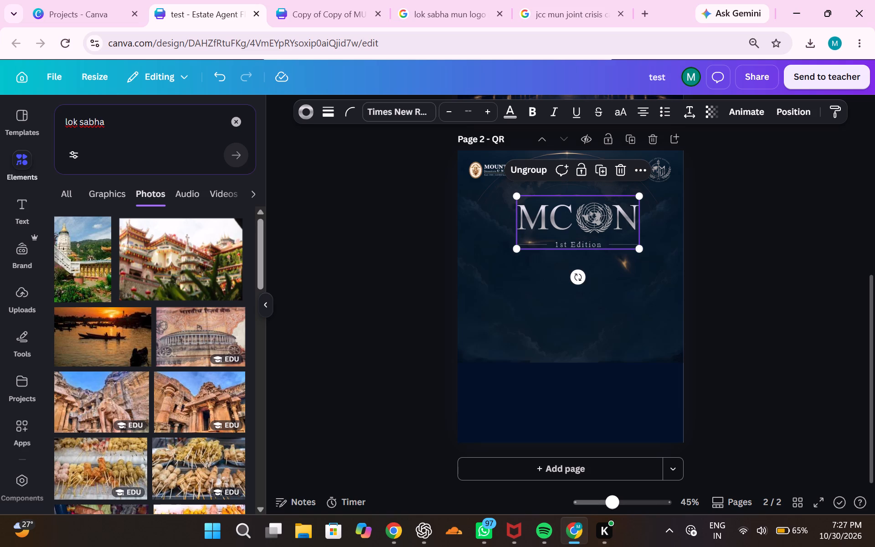
drag(605, 232, 591, 225)
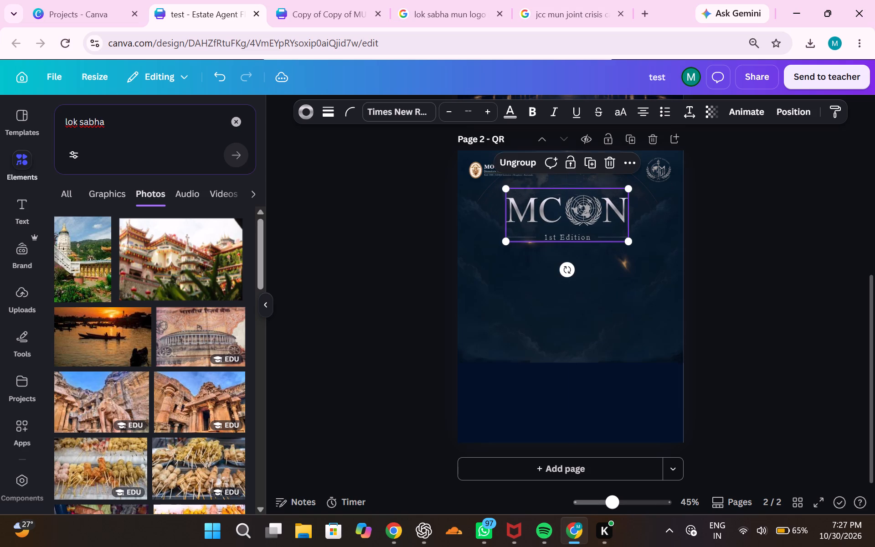
click(426, 540)
scroll(437, 377, down, 1)
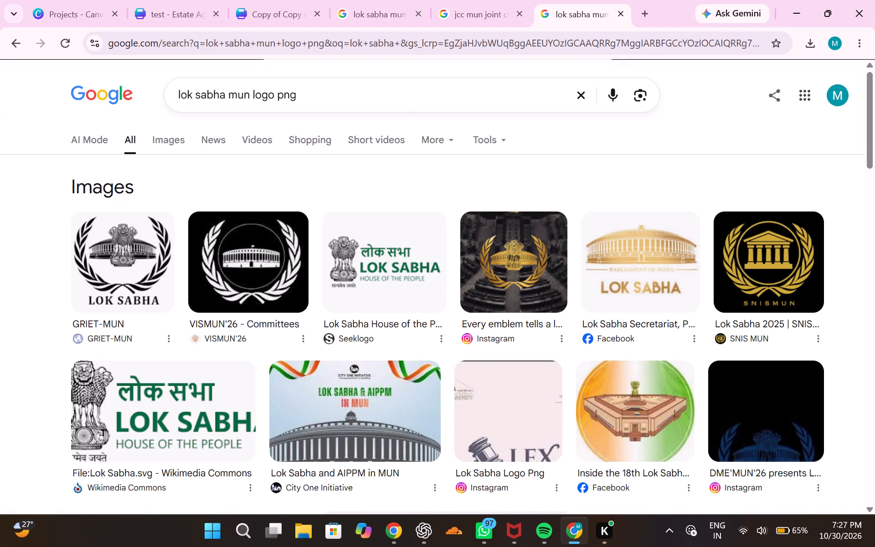
Shorten the search query to lok sabha by removing mun logo png, and rerun the search.
drag(331, 72, 316, 94)
click(316, 94)
drag(316, 94, 232, 95)
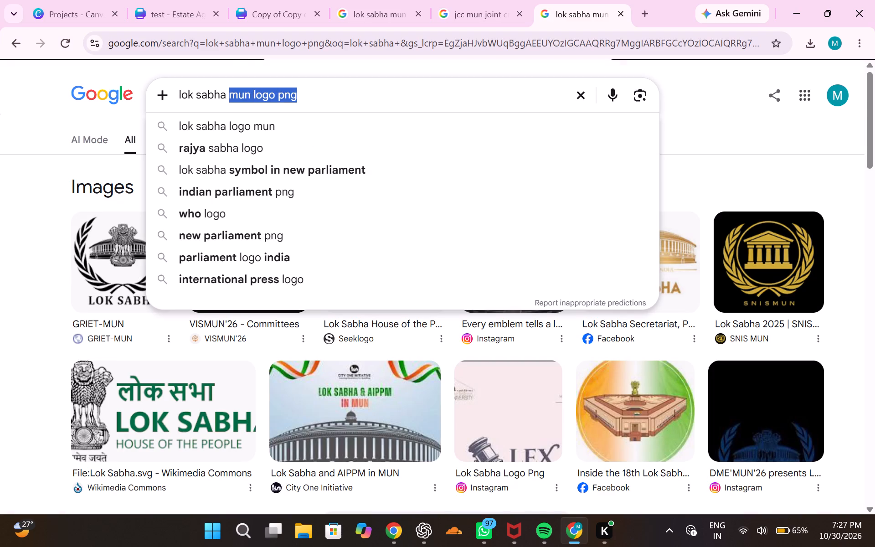
drag(232, 95, 234, 95)
key(BackSpace)
key(Return)
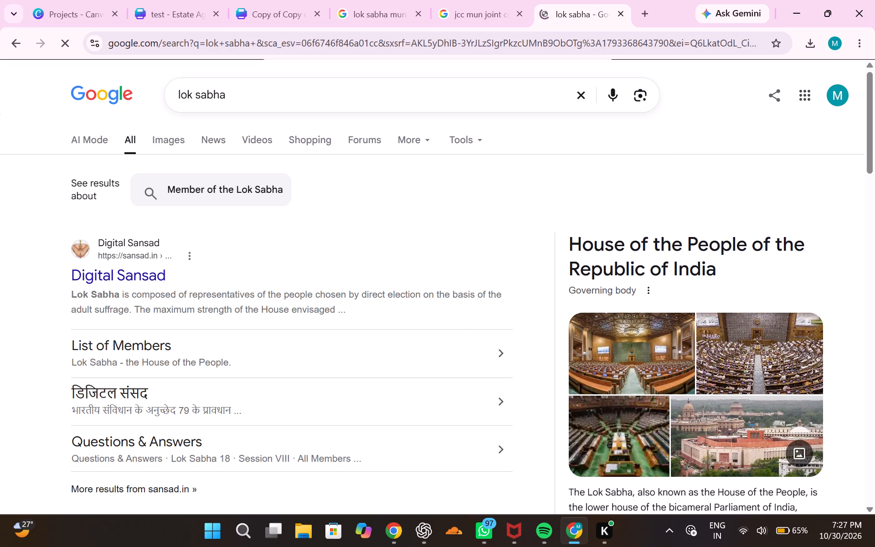
Show the image results for lok sabha and preview the Manorama Yearbook photo of the green-carpeted chamber.
click(170, 144)
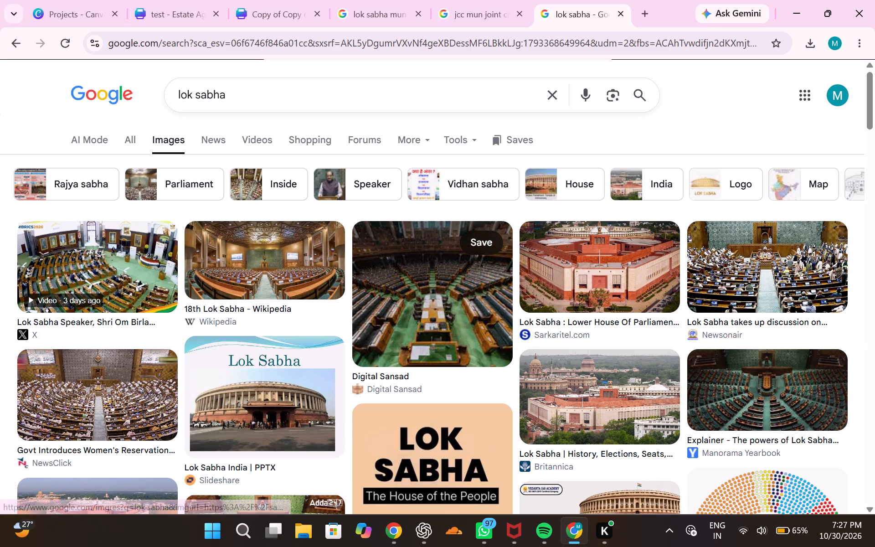
click(718, 375)
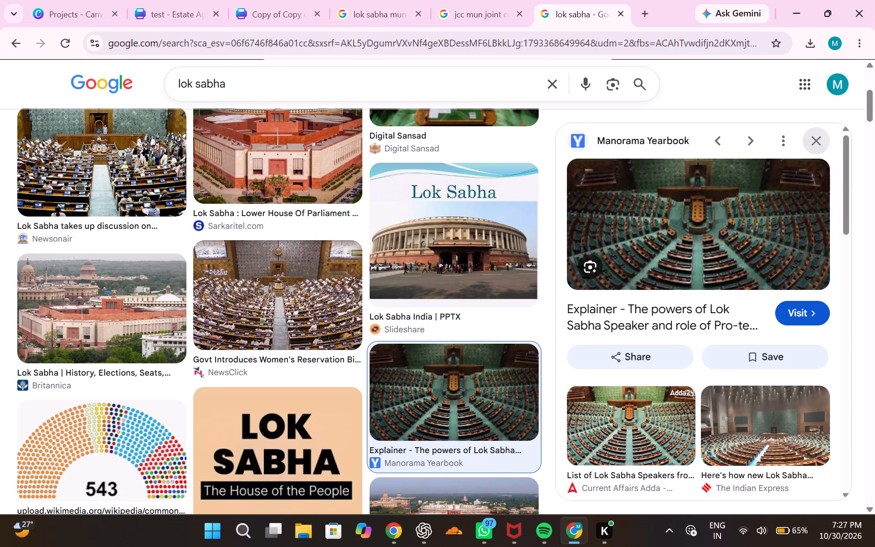
click(815, 137)
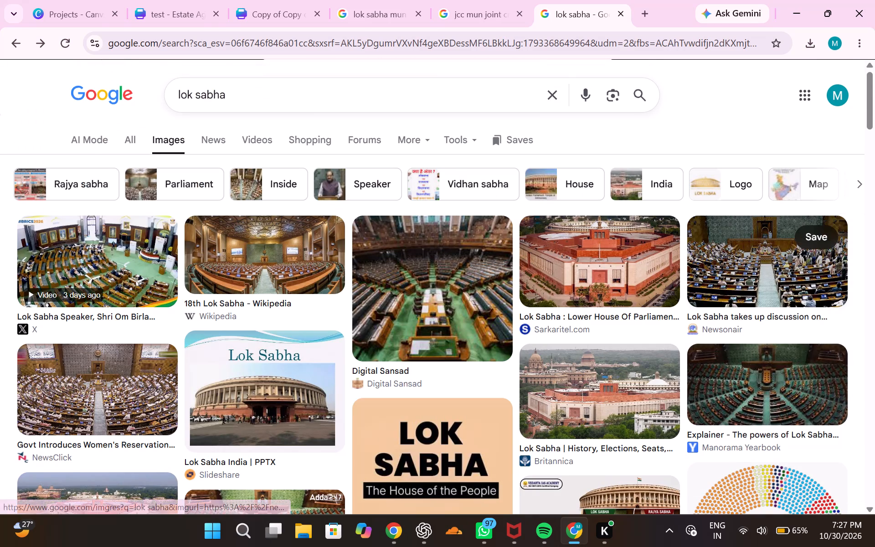
scroll(677, 333, down, 1)
scroll(677, 333, up, 2)
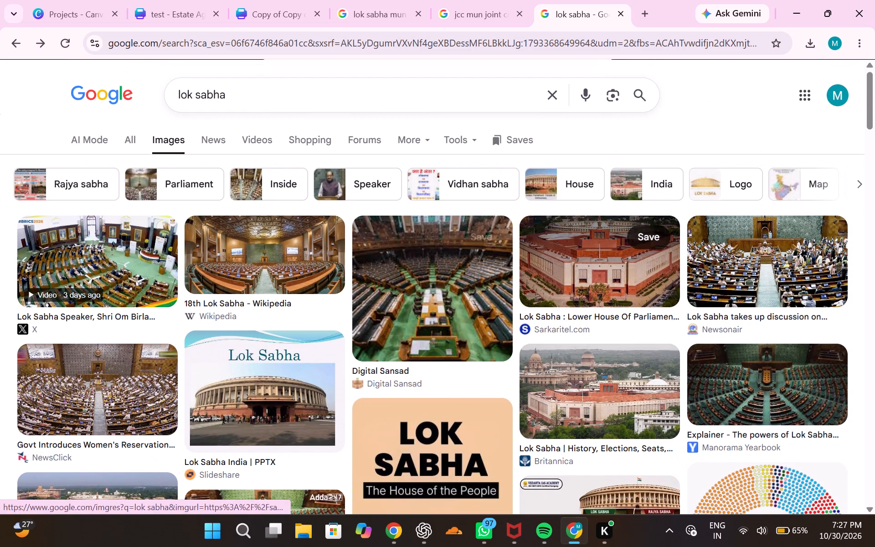
Refine the image search to empty lok sabha, preview the 18th Lok Sabha - Wikipedia photo, and browse the results for a suitable empty chamber.
click(183, 83)
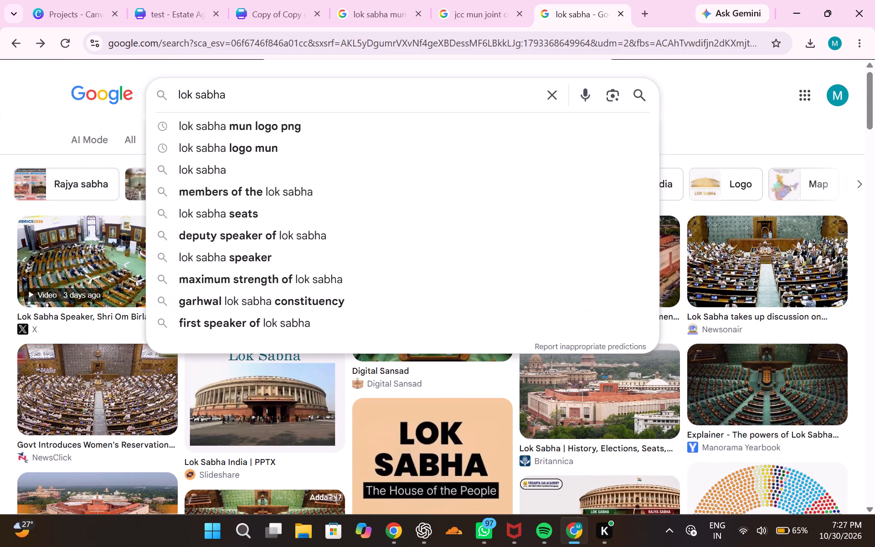
key(Left)
text(empty)
key(space)
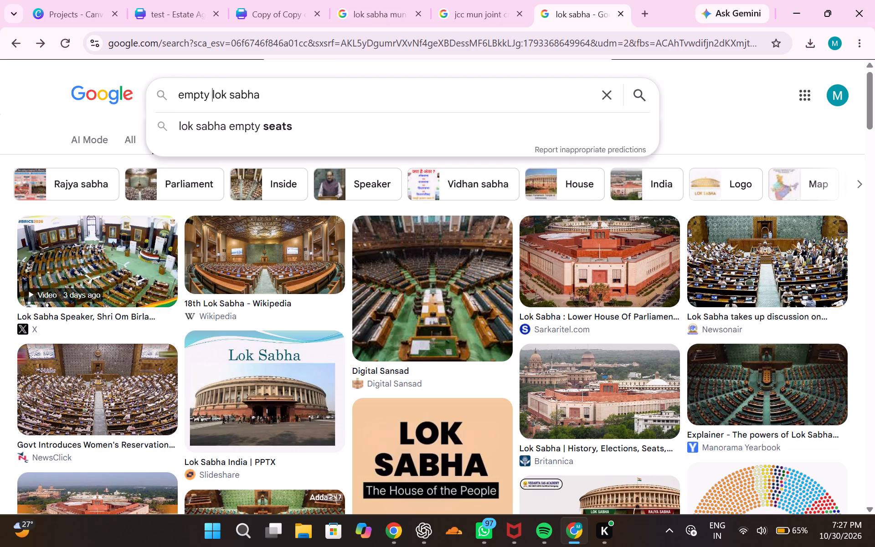
key(Return)
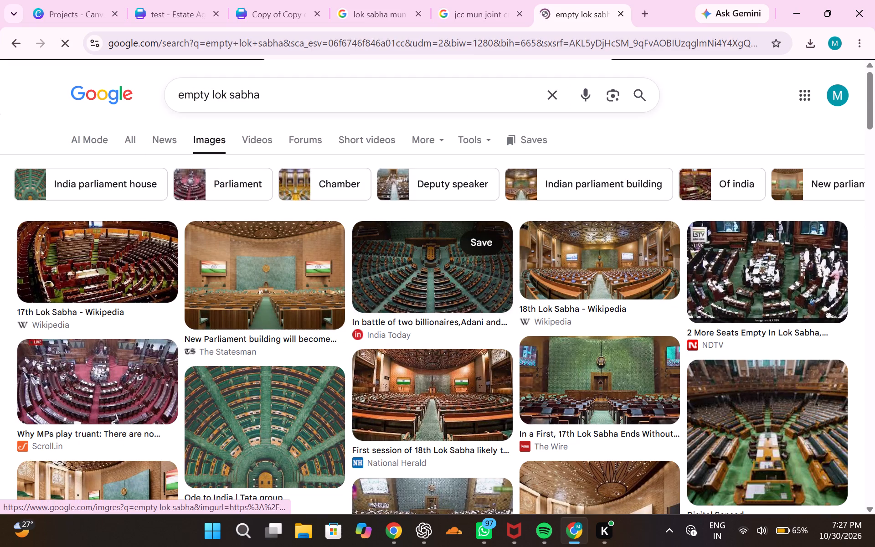
click(597, 275)
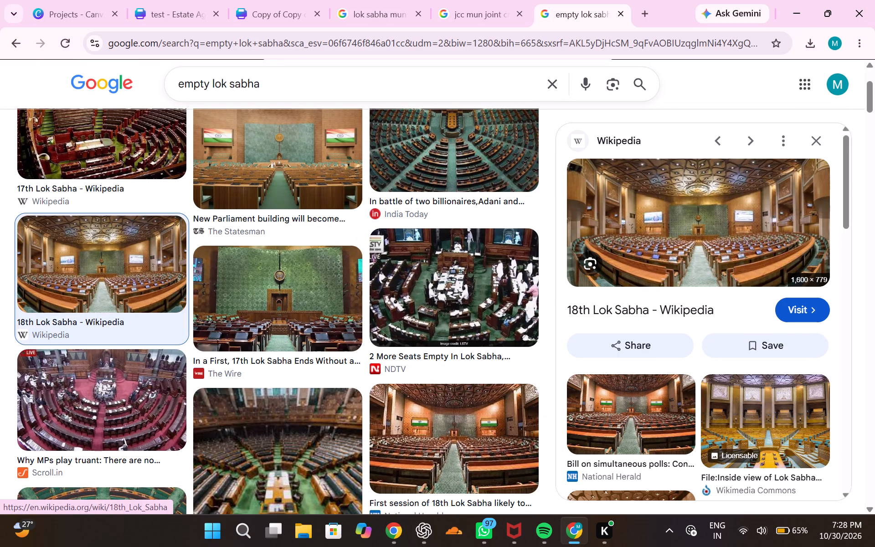
click(805, 145)
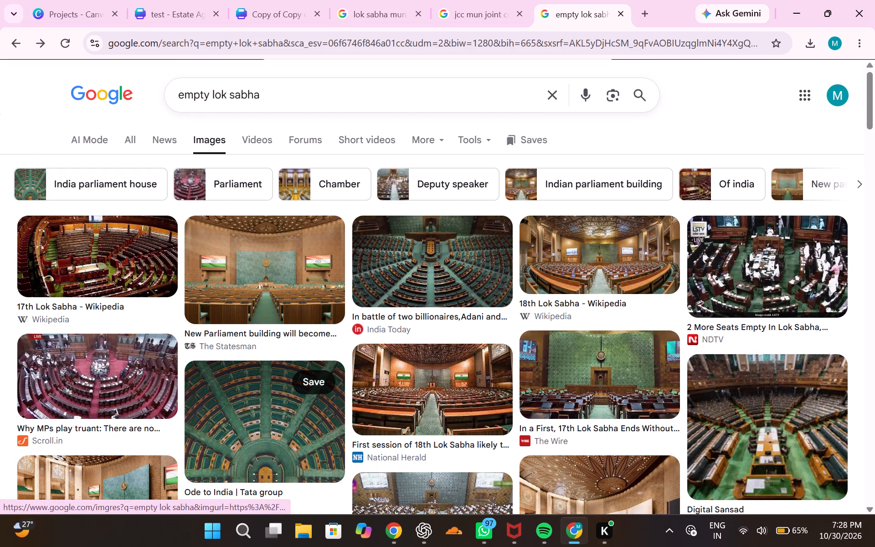
scroll(260, 366, down, 1)
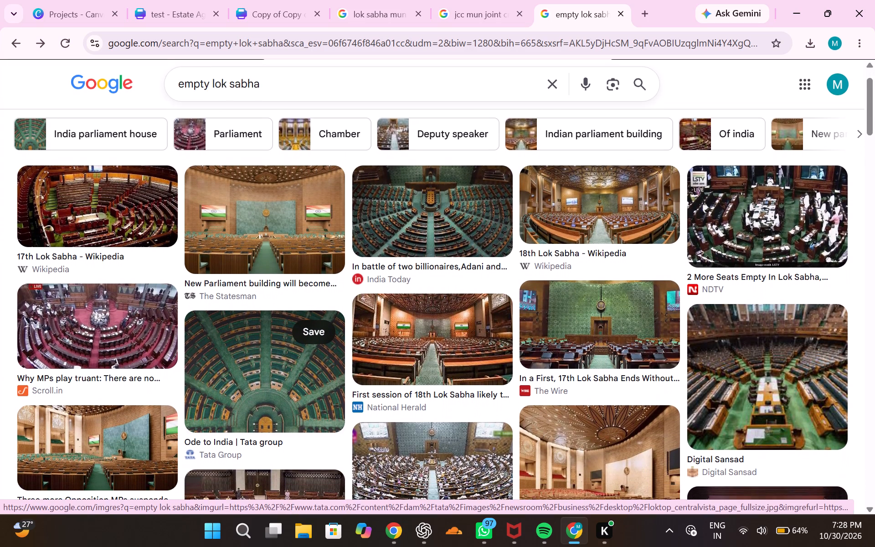
scroll(260, 366, down, 1)
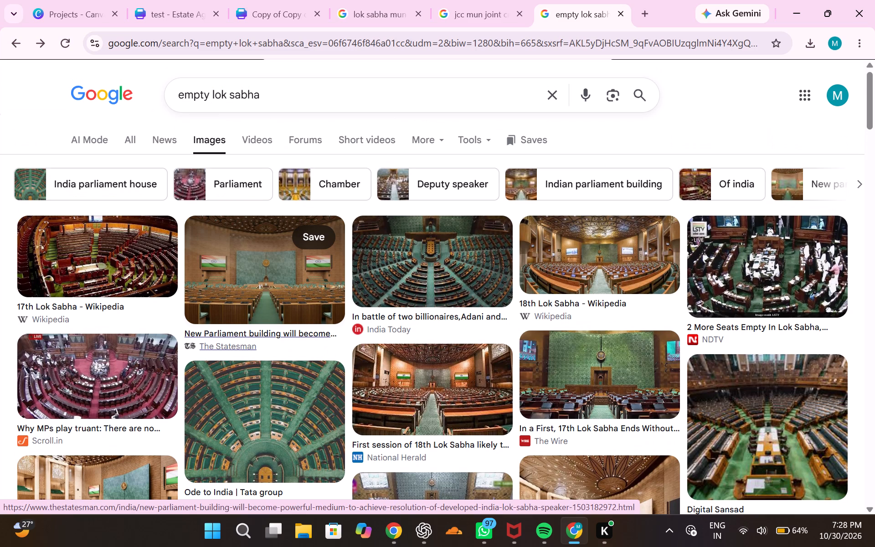
scroll(266, 343, down, 3)
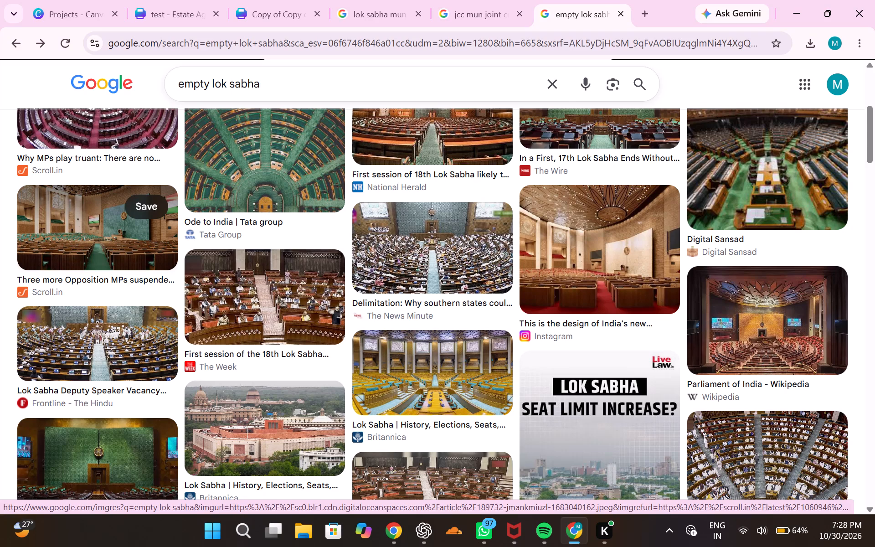
Find the Instagram photo of the empty 17th Lok Sabha chamber among the image results, preview it, and bring up the enlarged image's options.
scroll(109, 210, down, 1)
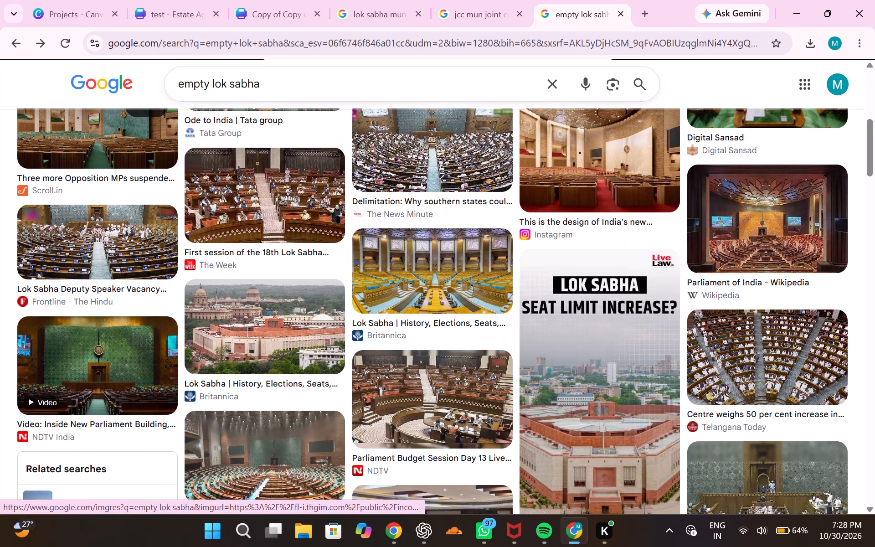
scroll(109, 210, down, 2)
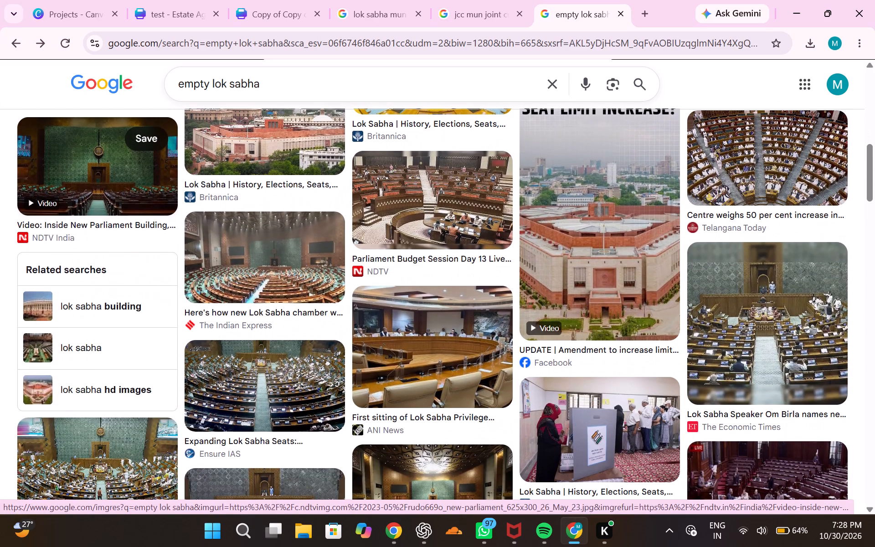
scroll(109, 210, down, 2)
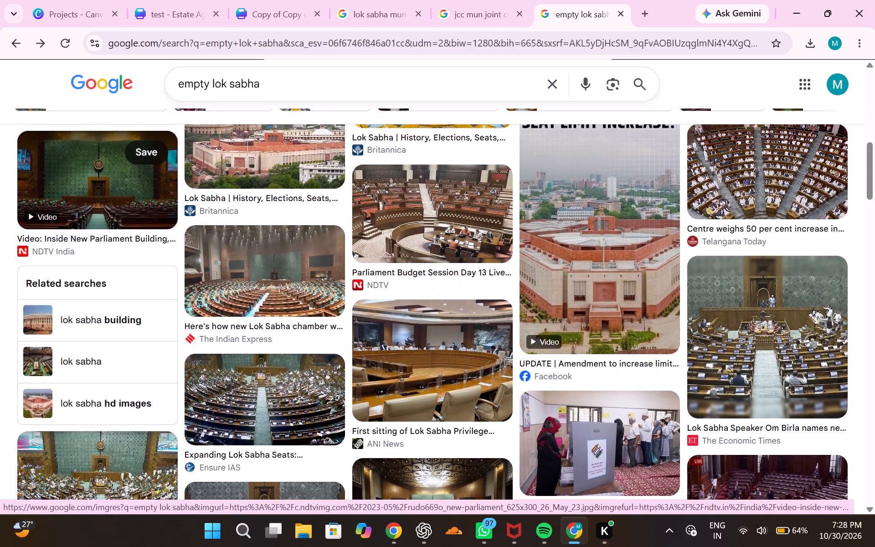
scroll(109, 210, down, 1)
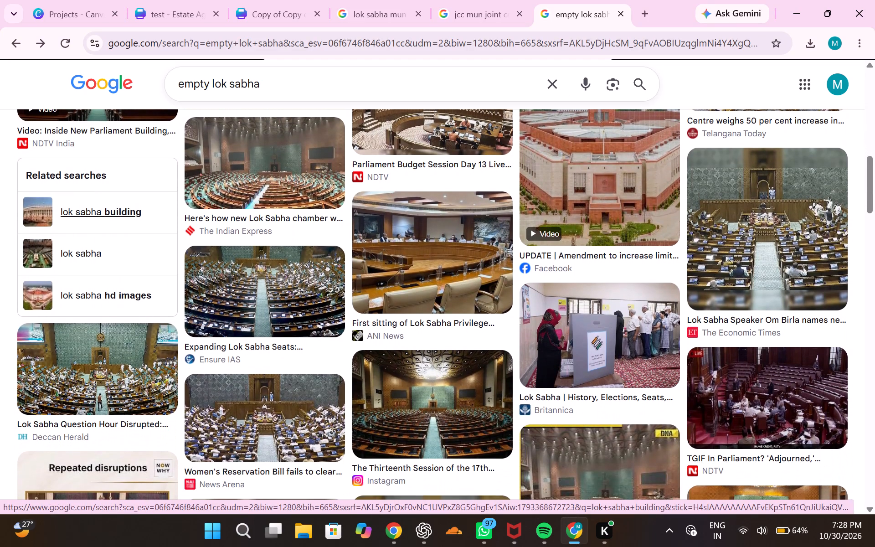
scroll(109, 210, down, 3)
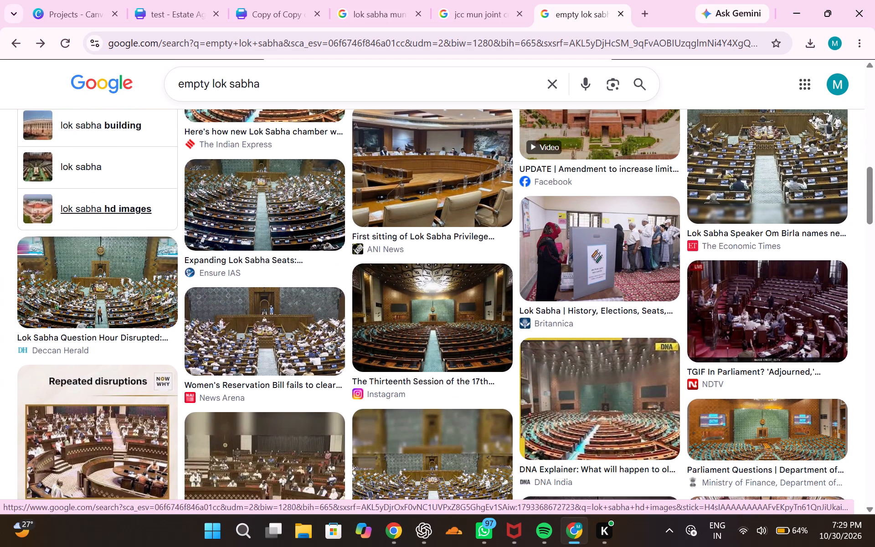
scroll(109, 210, down, 1)
click(419, 300)
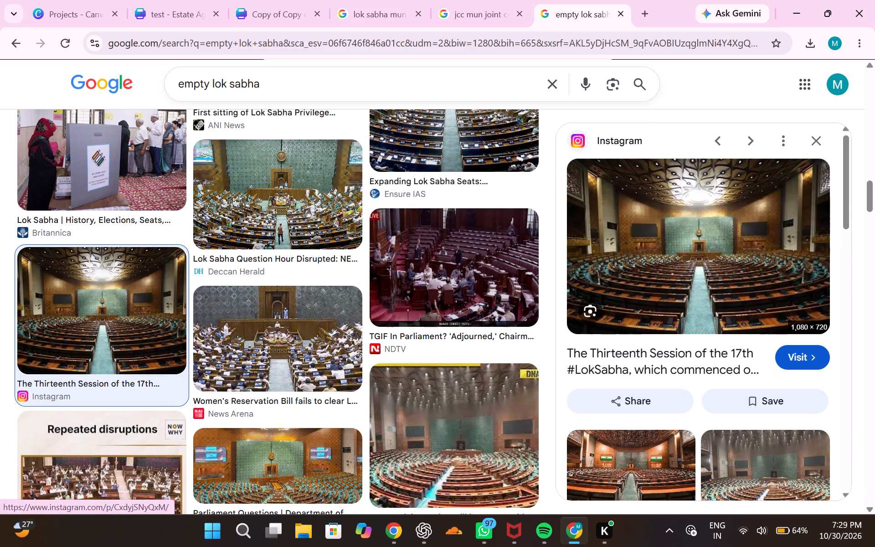
right_click(728, 218)
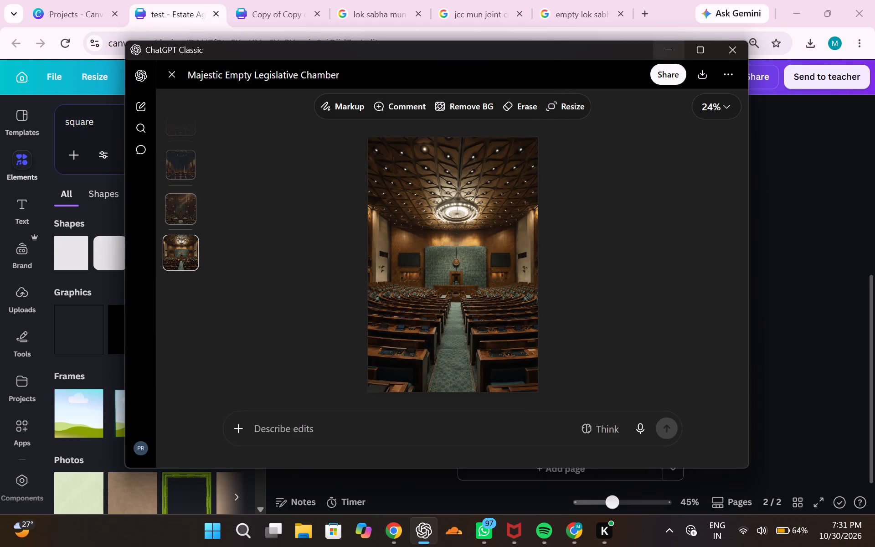
click(672, 52)
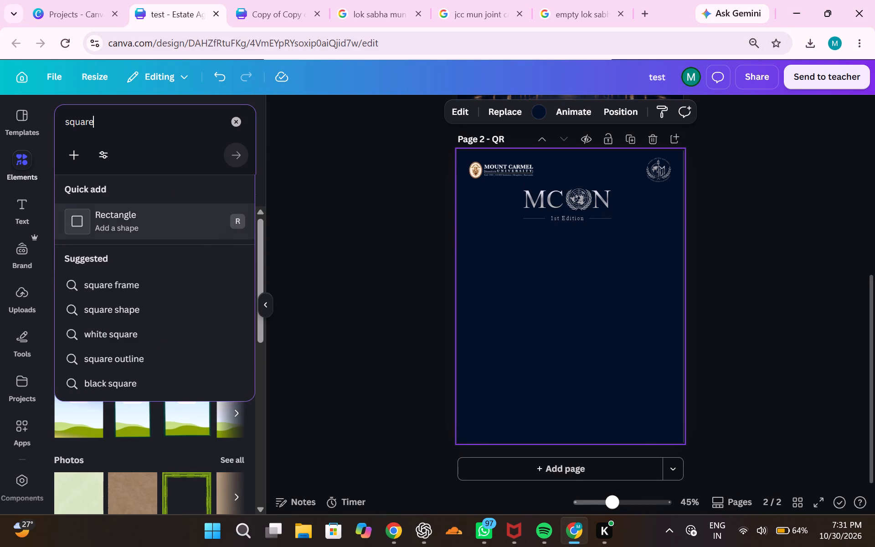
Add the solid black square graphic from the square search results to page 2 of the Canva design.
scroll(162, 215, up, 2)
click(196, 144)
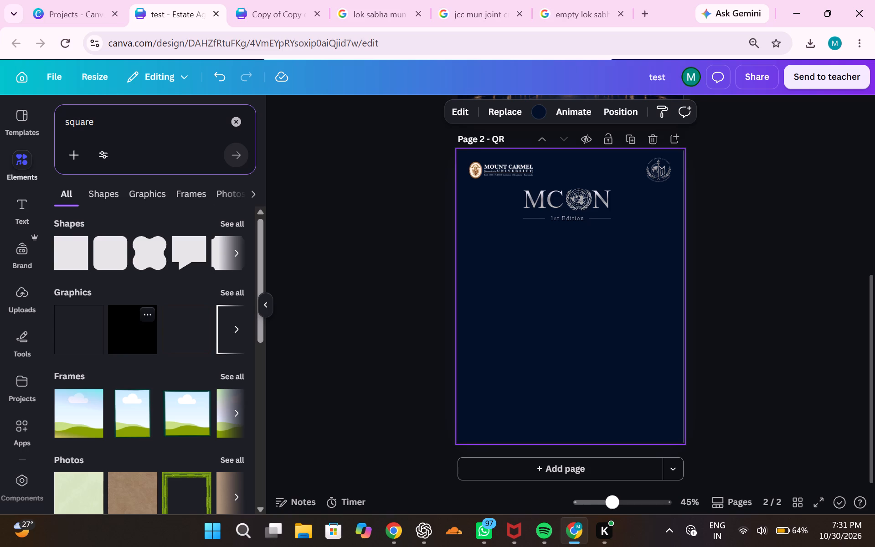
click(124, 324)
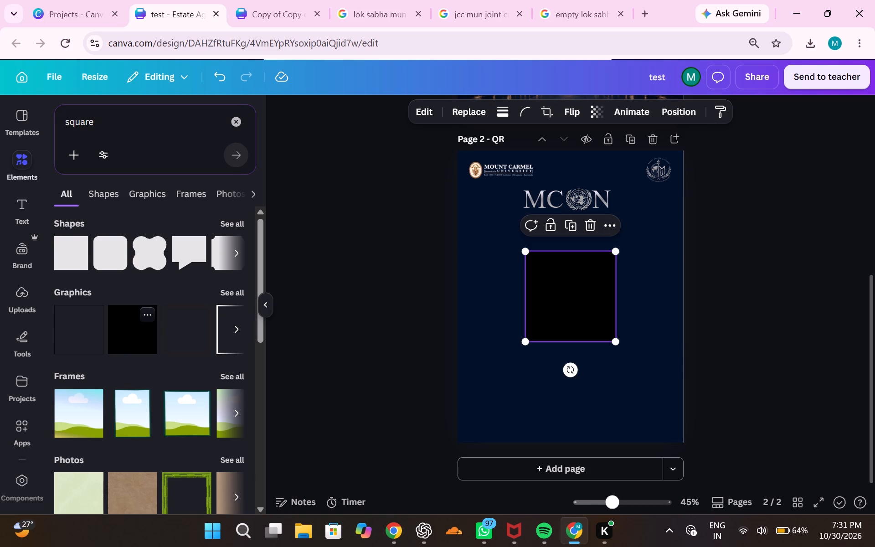
Upload the Majestic Empty Legislative Chamber PNG from Downloads to the Canva uploads.
click(28, 288)
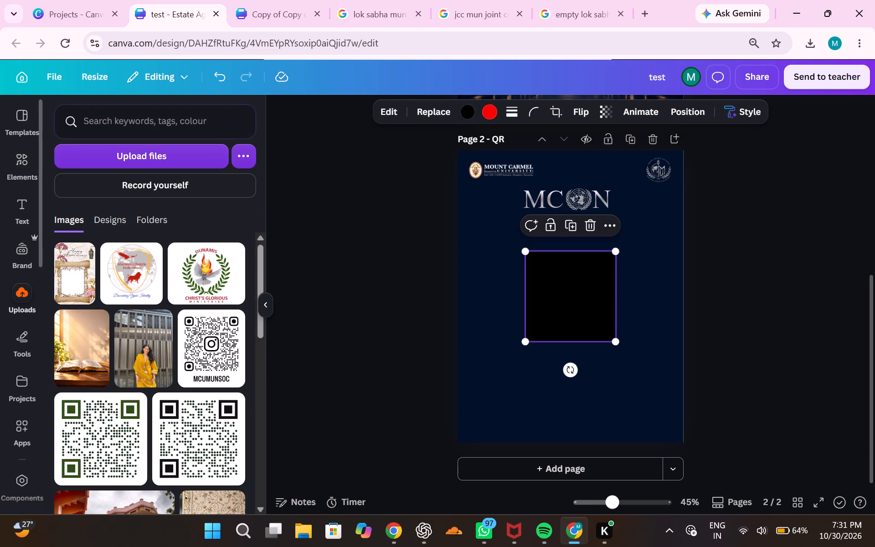
click(155, 155)
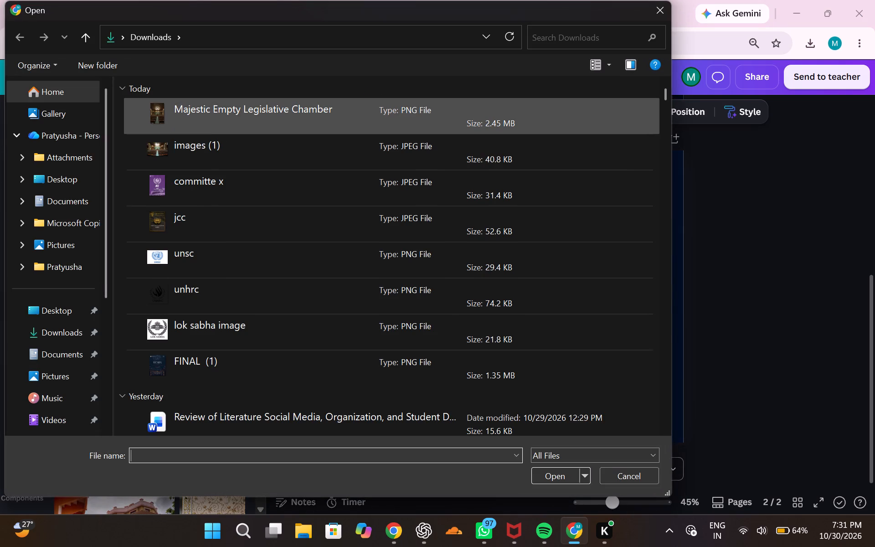
click(212, 123)
click(537, 471)
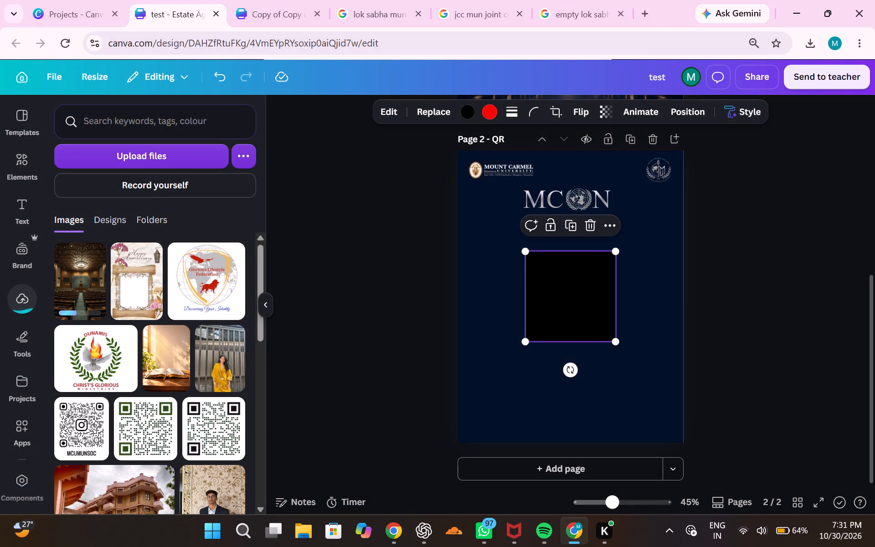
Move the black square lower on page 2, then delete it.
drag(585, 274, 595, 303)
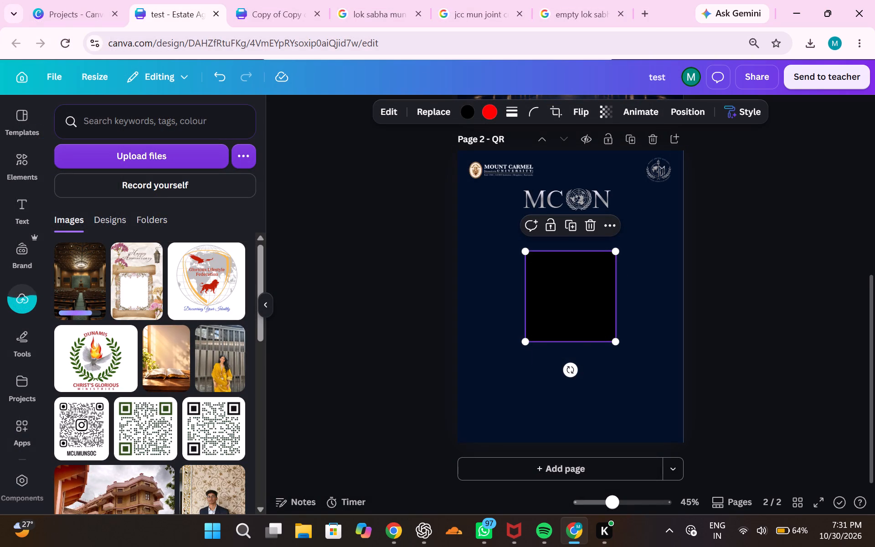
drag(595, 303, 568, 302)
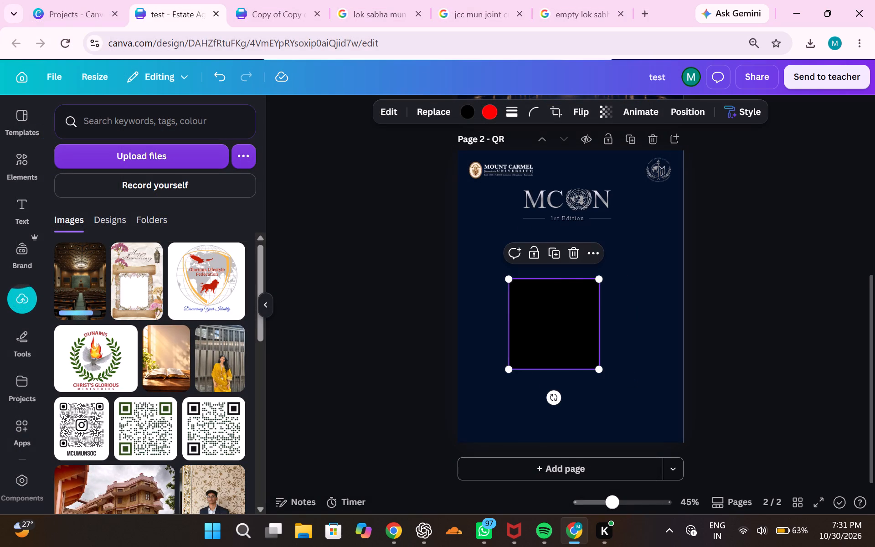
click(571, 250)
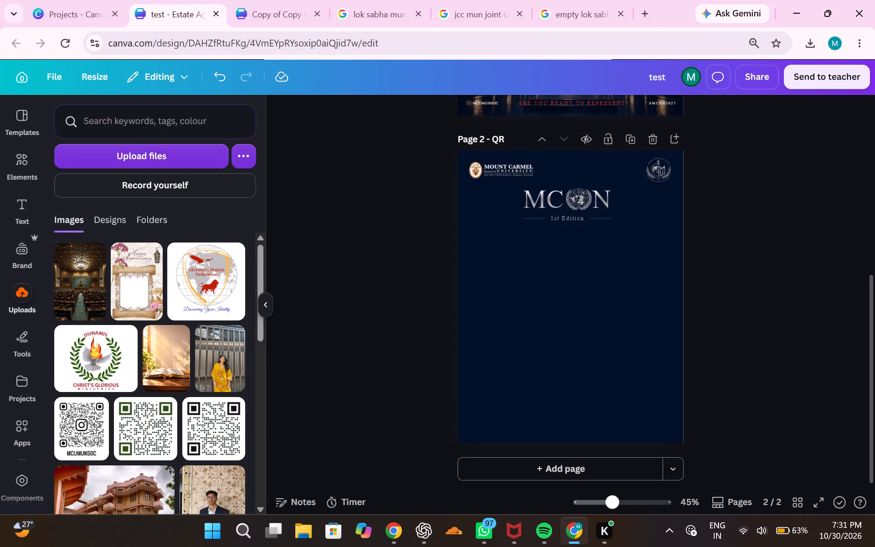
Add the uploaded legislative chamber image to page 2 and enlarge it to roughly the page's width.
click(81, 290)
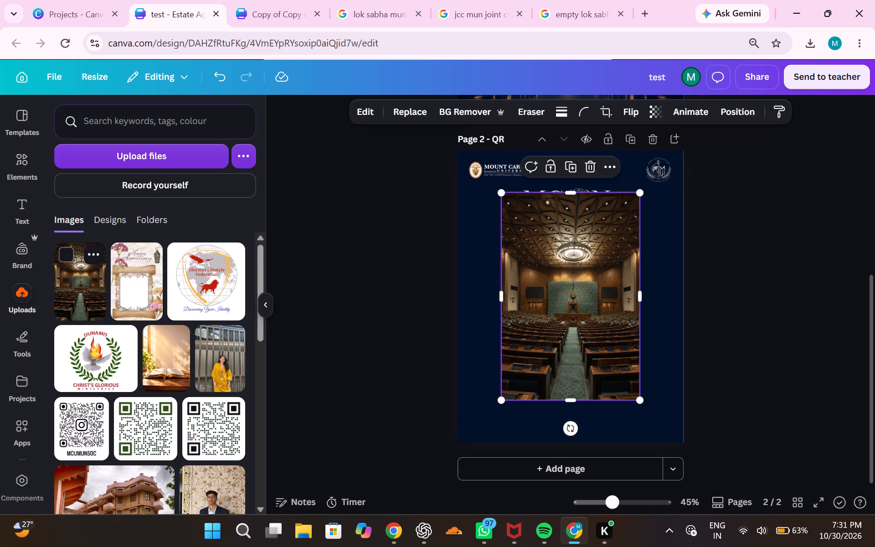
drag(536, 271, 494, 226)
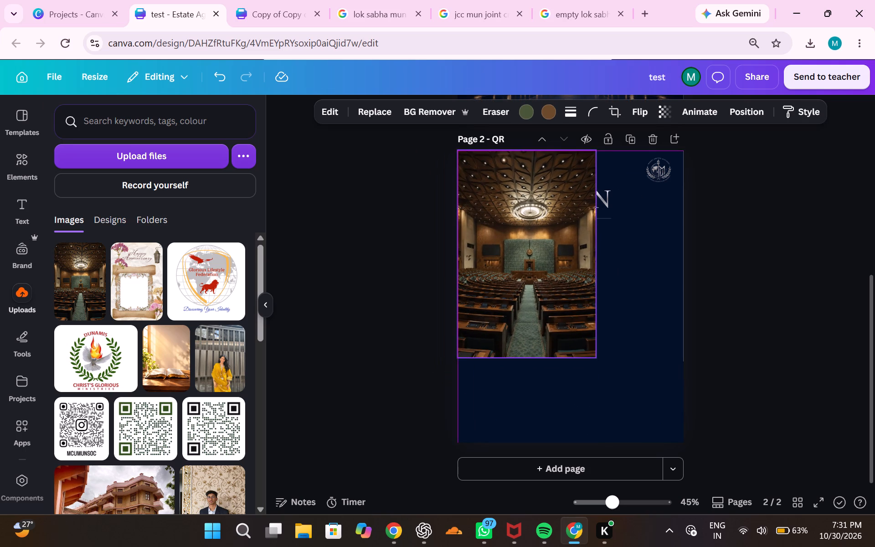
drag(494, 226, 494, 228)
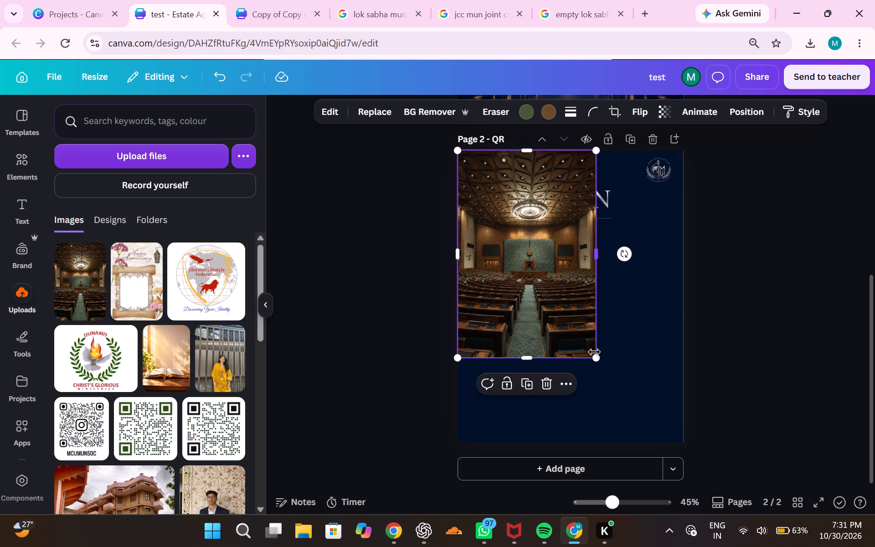
drag(594, 356, 687, 403)
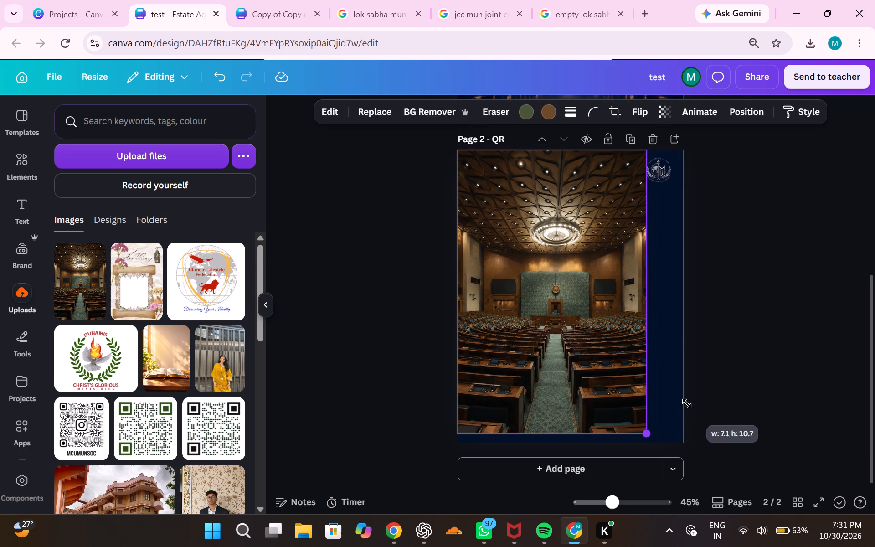
drag(687, 403, 687, 403)
drag(586, 399, 579, 353)
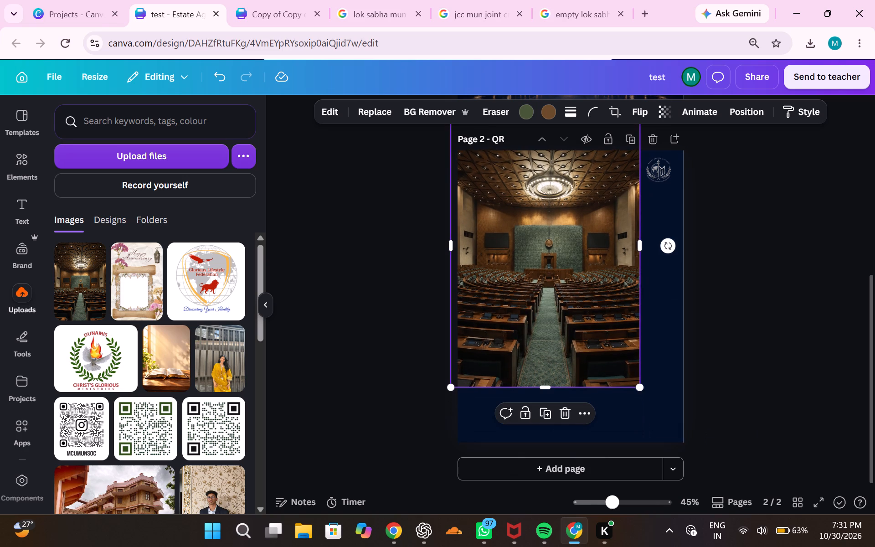
drag(638, 387, 696, 434)
drag(648, 413, 659, 413)
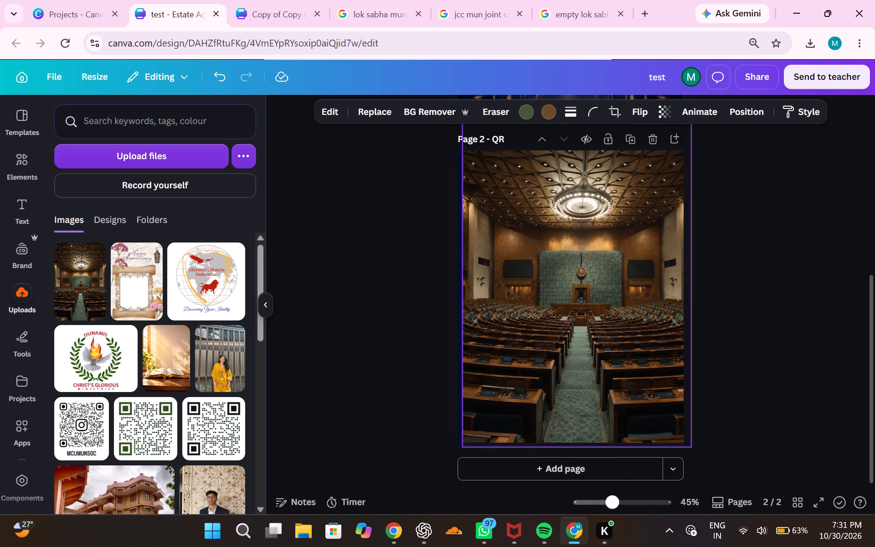
drag(659, 413, 654, 378)
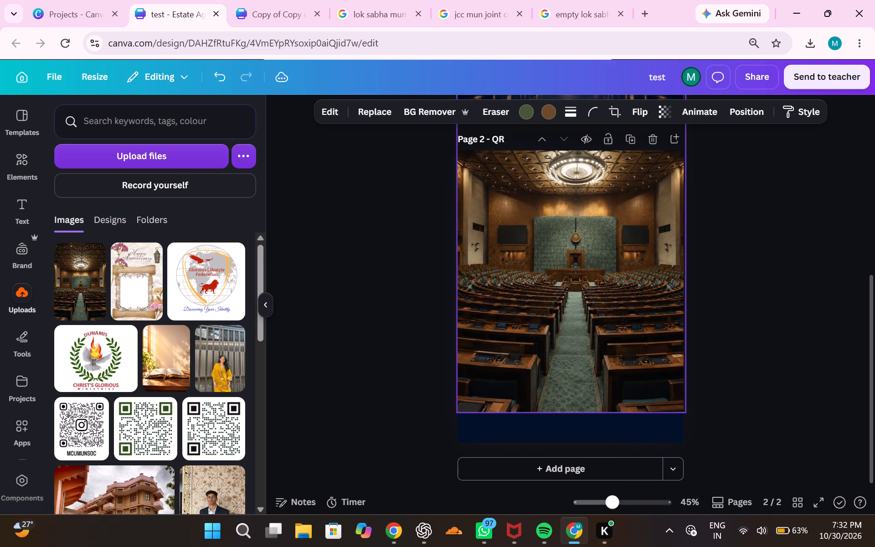
drag(654, 378, 654, 340)
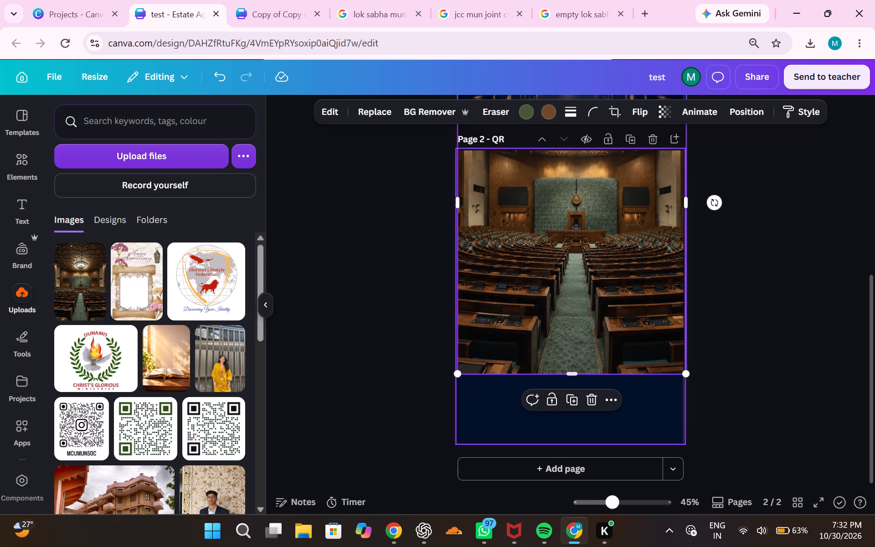
Enlarge the chamber image to about 10.7 by 16 in and position it to cover the whole of page 2.
drag(684, 376, 678, 506)
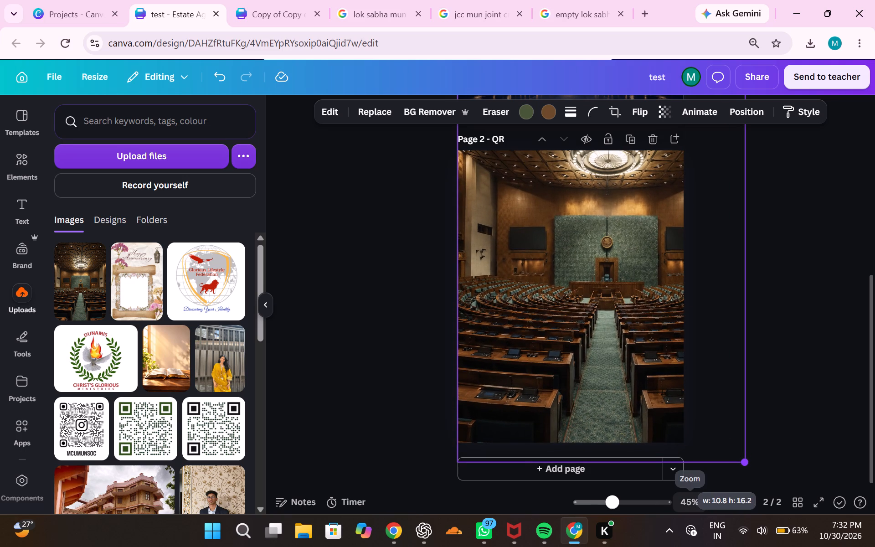
drag(678, 506, 673, 503)
drag(618, 365, 588, 361)
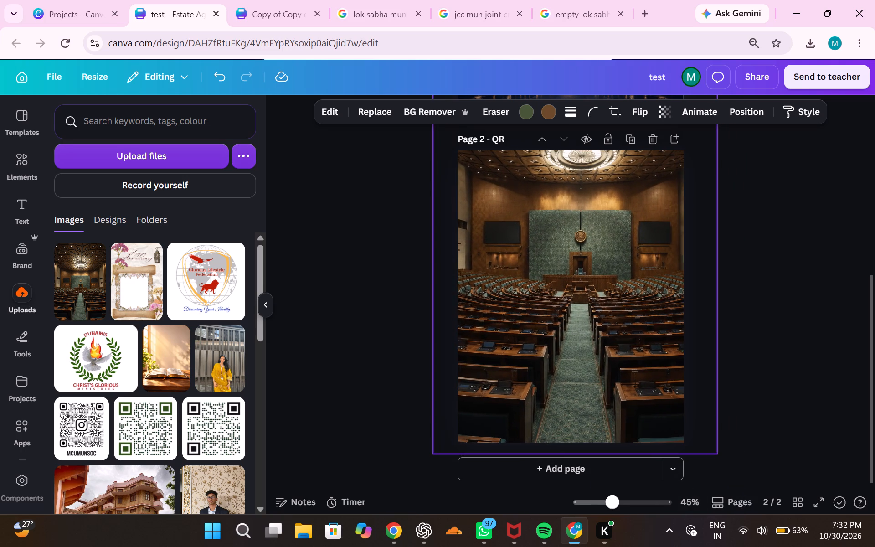
drag(588, 361, 578, 359)
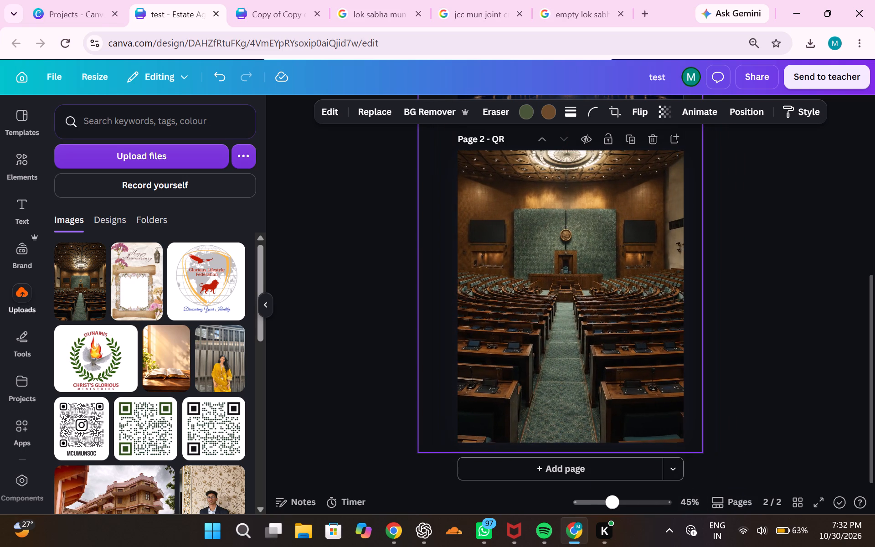
drag(578, 359, 578, 361)
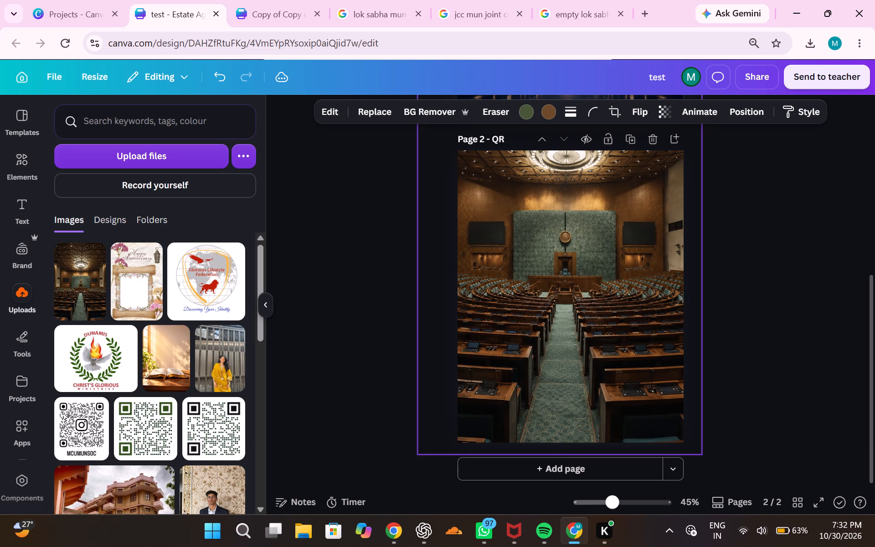
drag(578, 361, 581, 361)
Reorder the page 2 layers so the chamber image sits behind the MCON title and logo groups, above the background.
scroll(752, 308, up, 1)
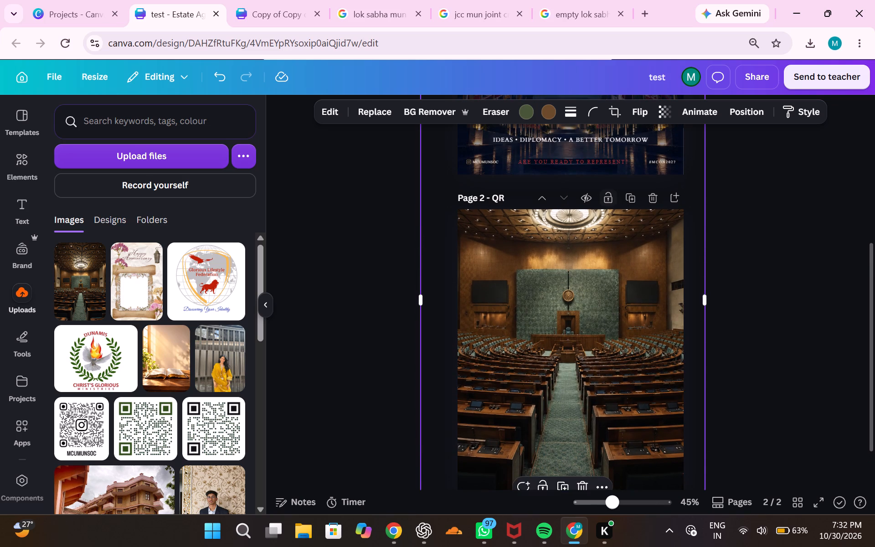
click(728, 118)
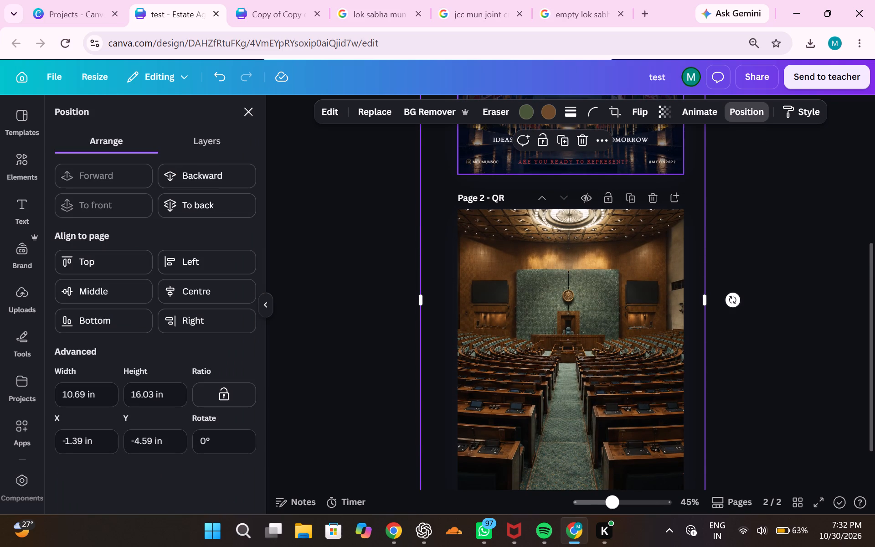
click(212, 139)
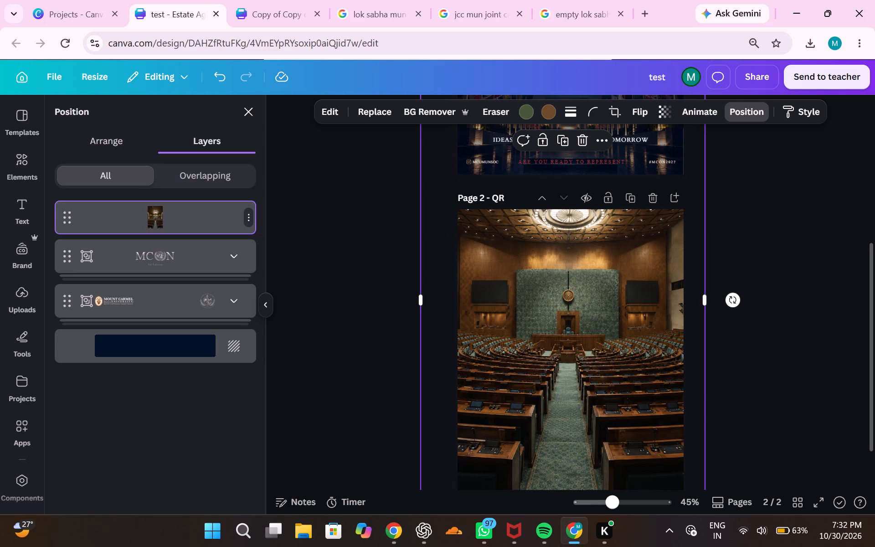
drag(164, 219, 159, 323)
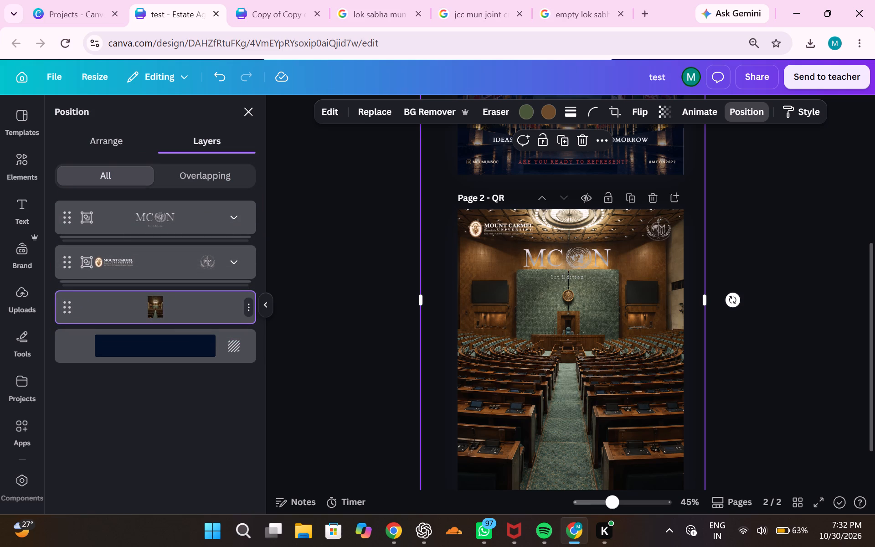
drag(170, 343, 177, 274)
Set the chamber image's transparency to 27 and close the layer settings.
click(667, 110)
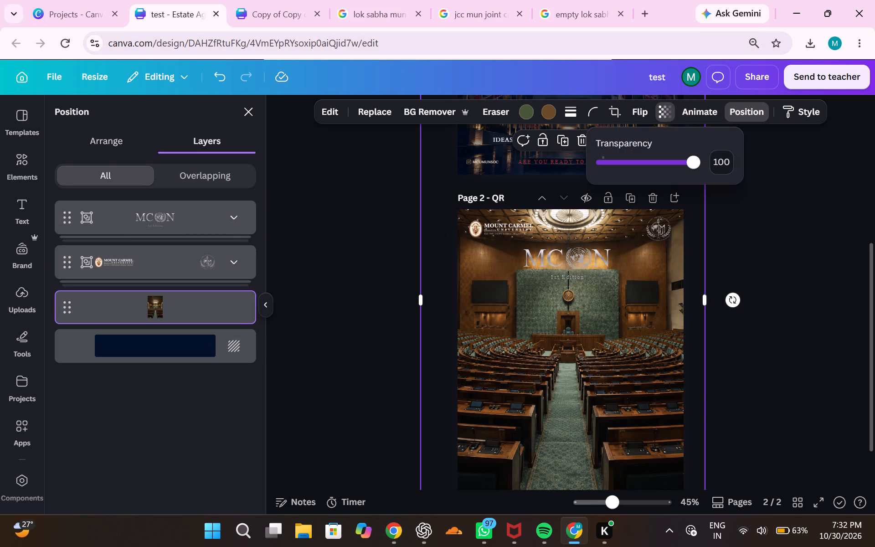
drag(691, 158, 633, 169)
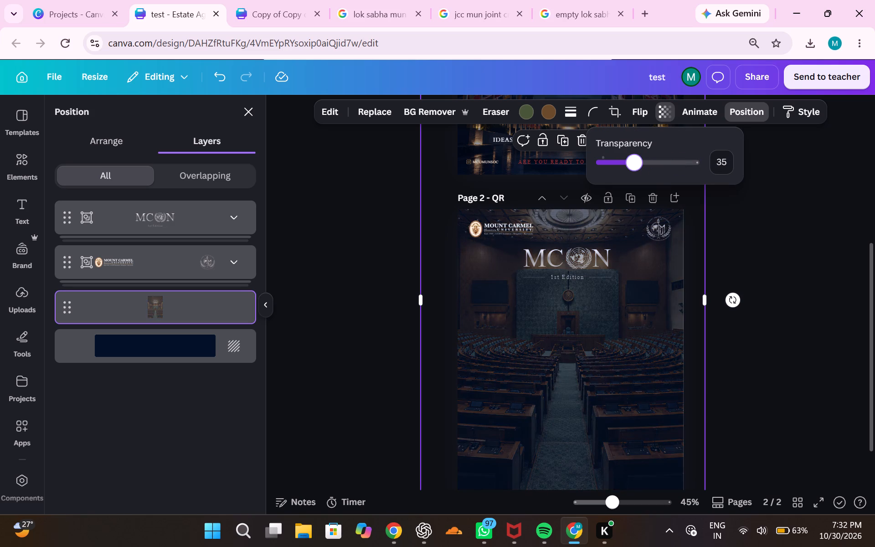
drag(633, 169, 629, 174)
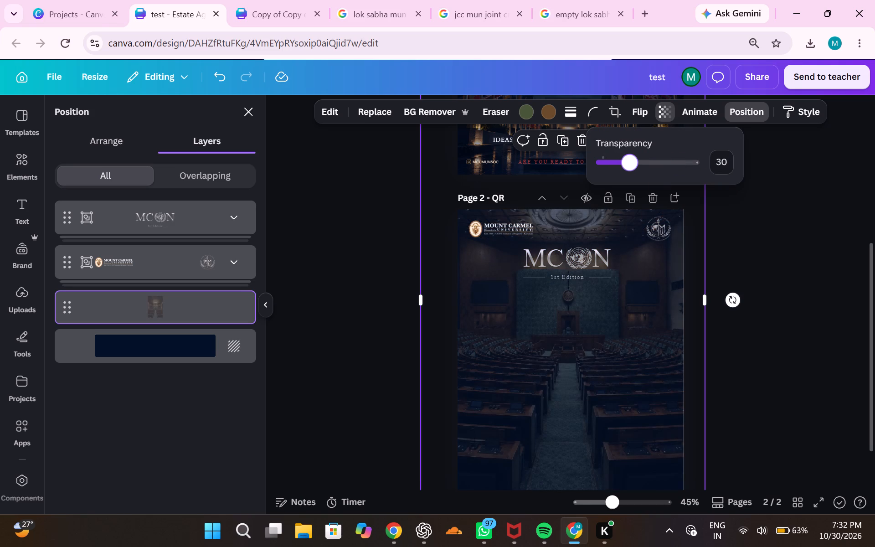
drag(629, 174, 626, 176)
scroll(760, 263, down, 1)
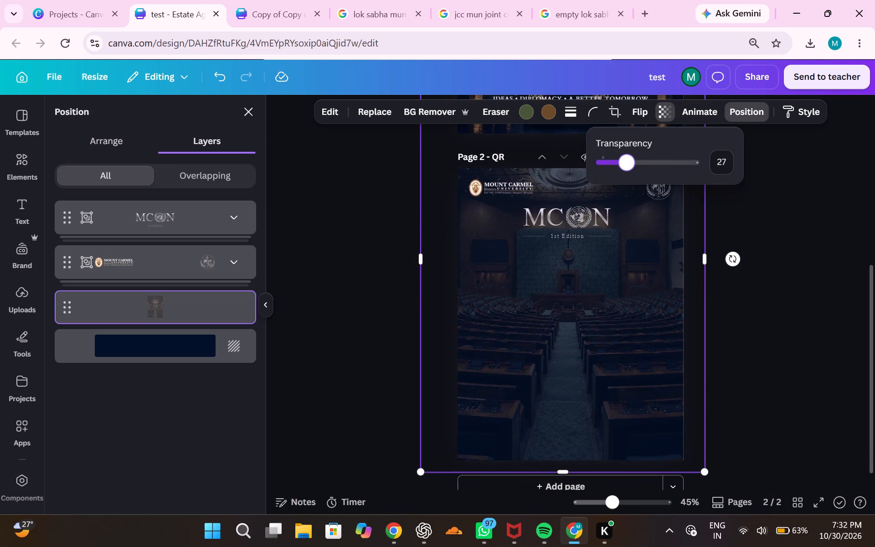
click(760, 263)
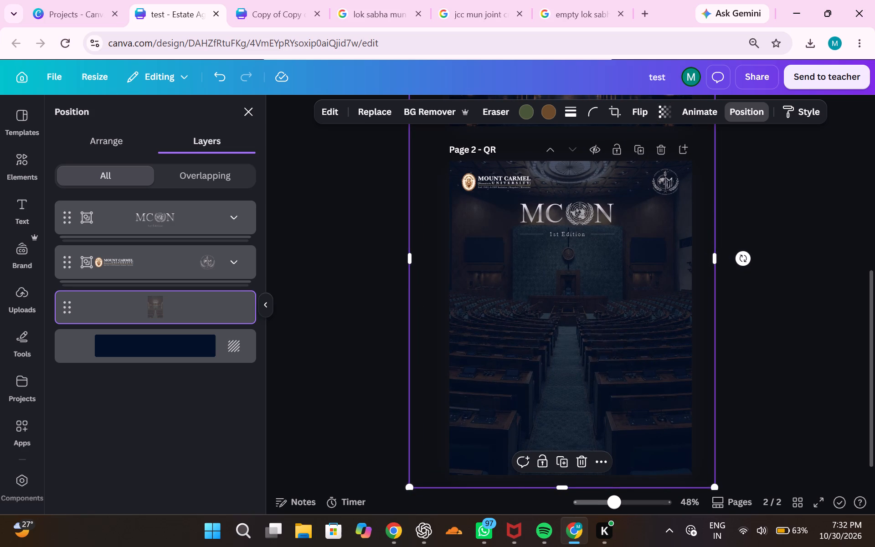
click(760, 263)
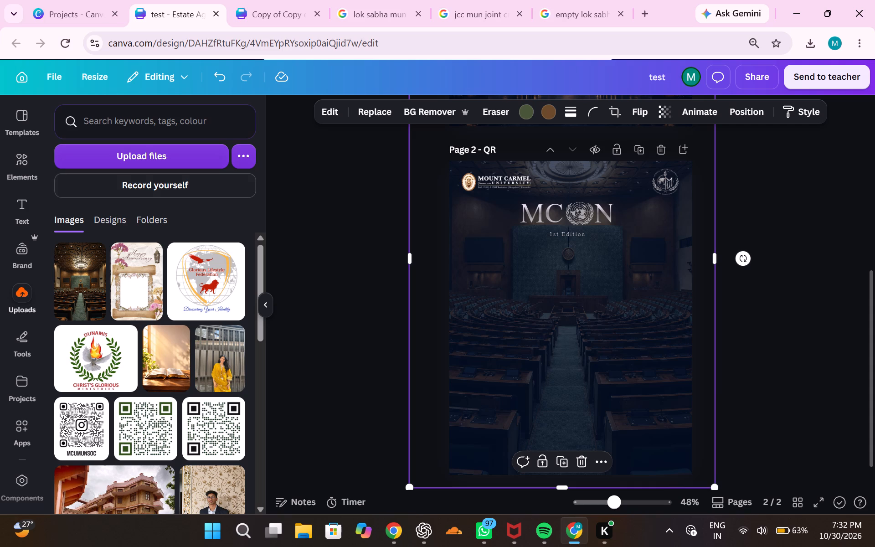
click(426, 533)
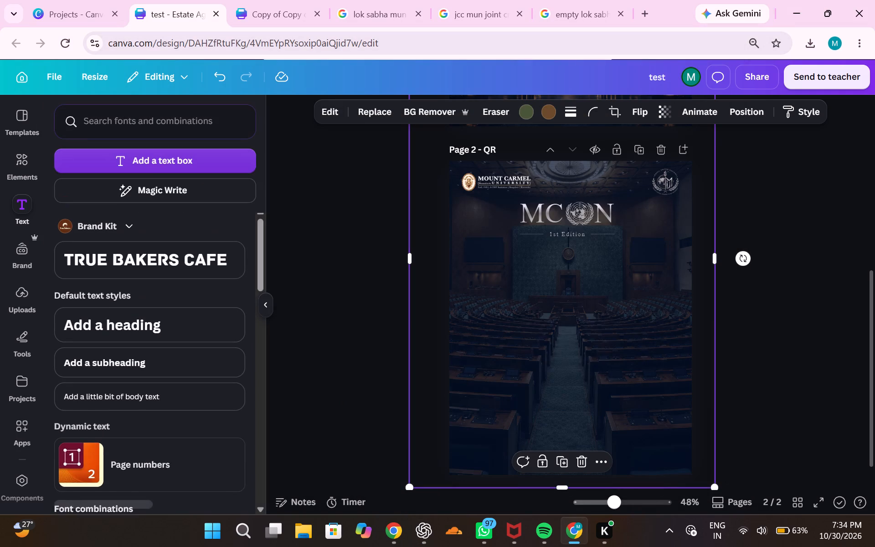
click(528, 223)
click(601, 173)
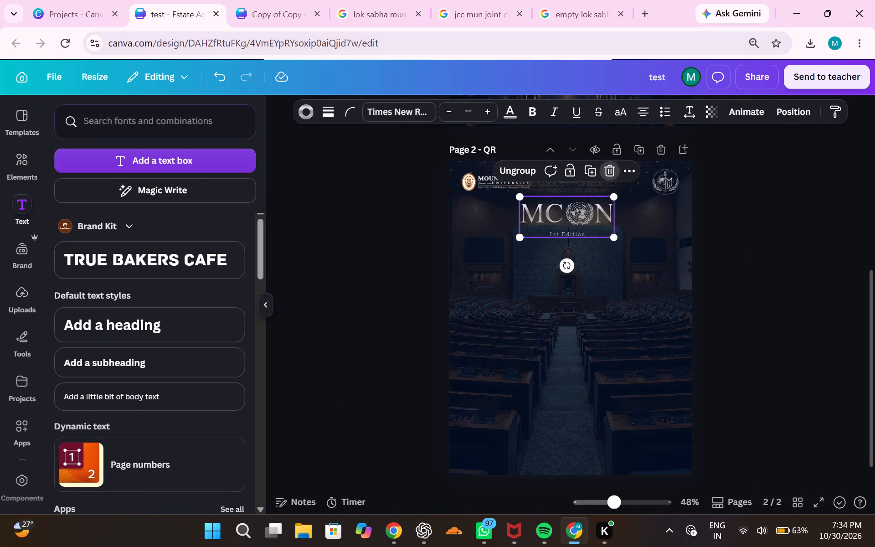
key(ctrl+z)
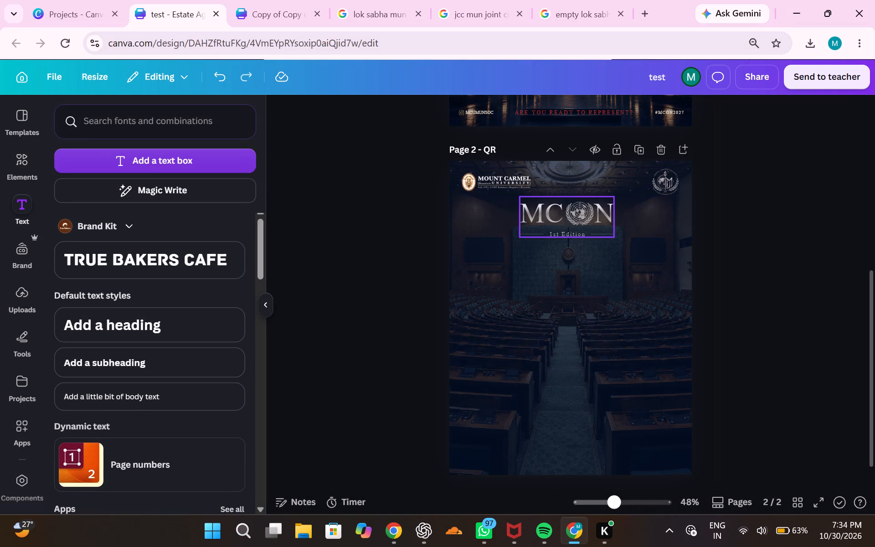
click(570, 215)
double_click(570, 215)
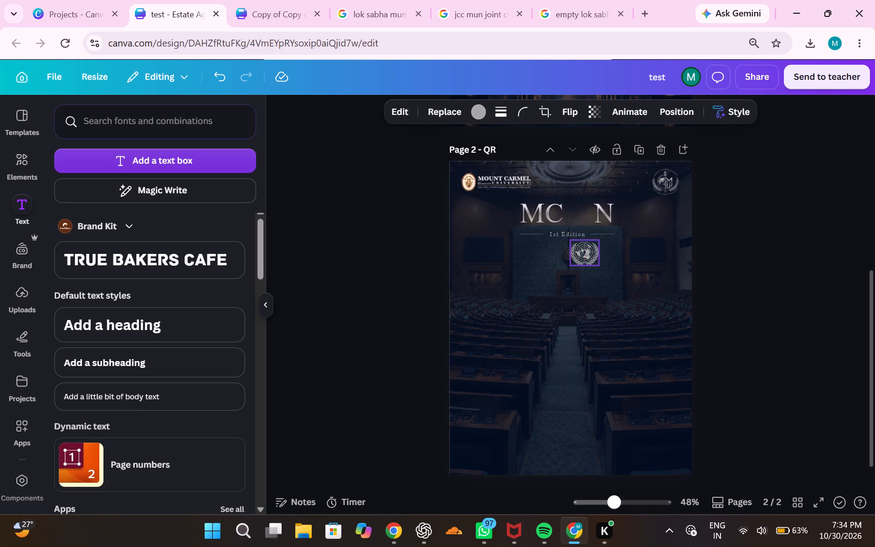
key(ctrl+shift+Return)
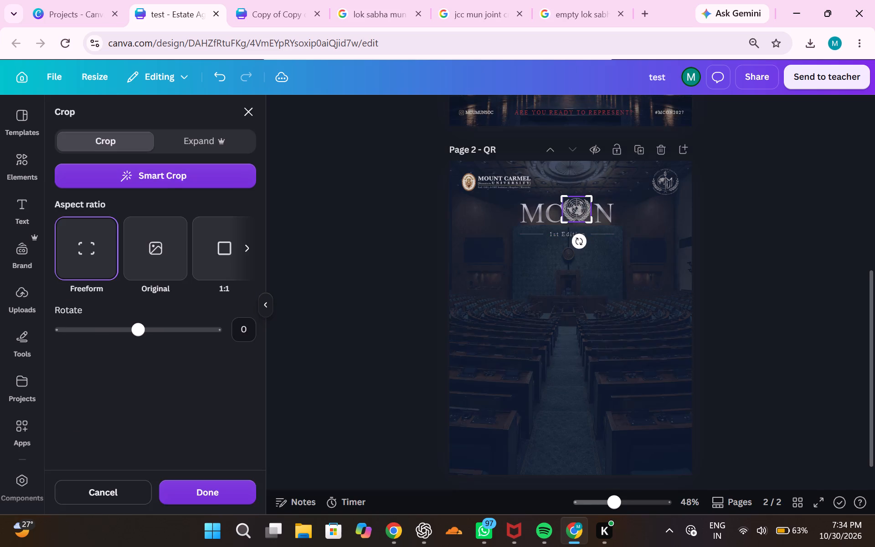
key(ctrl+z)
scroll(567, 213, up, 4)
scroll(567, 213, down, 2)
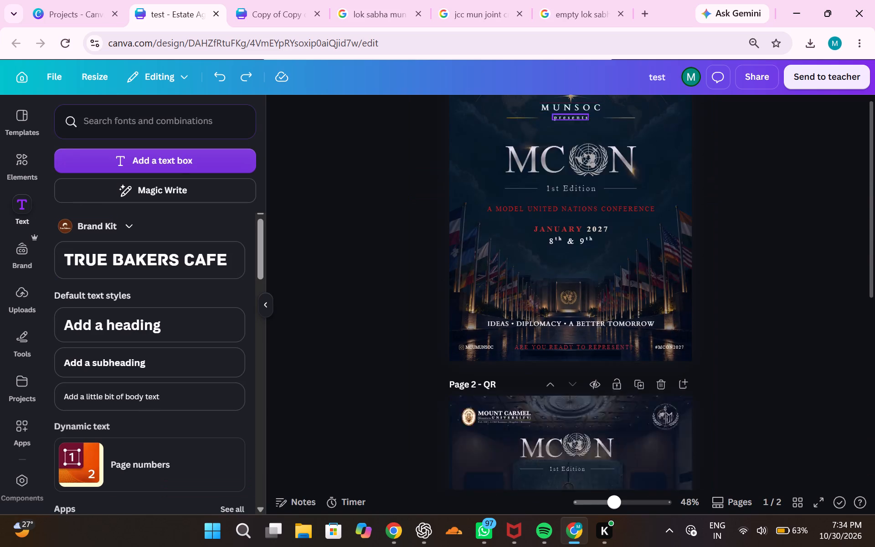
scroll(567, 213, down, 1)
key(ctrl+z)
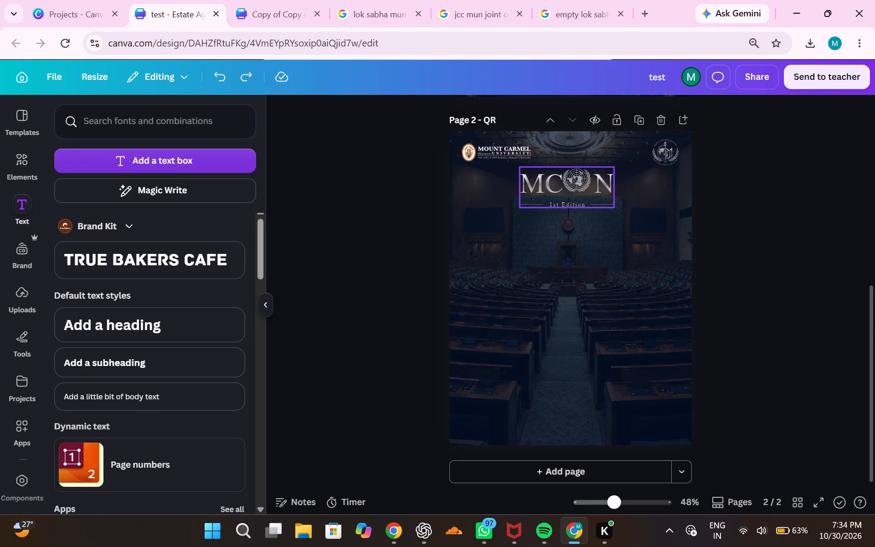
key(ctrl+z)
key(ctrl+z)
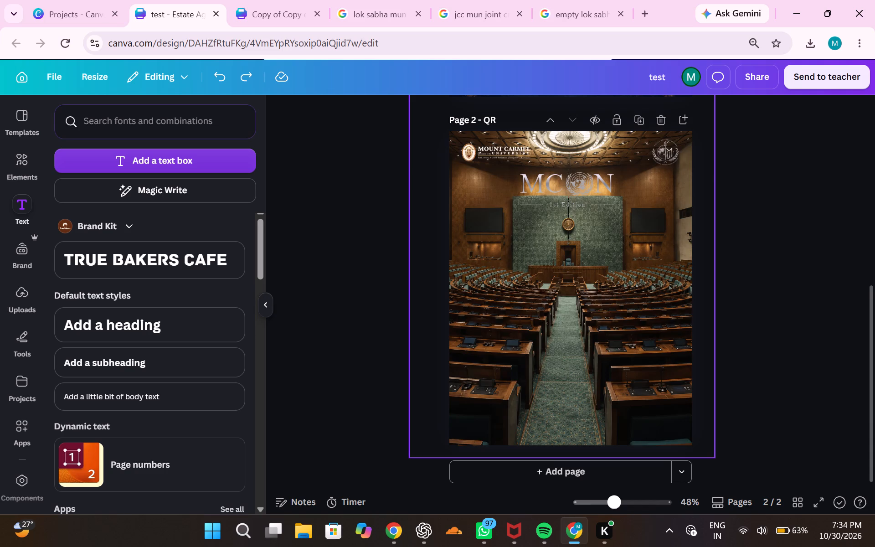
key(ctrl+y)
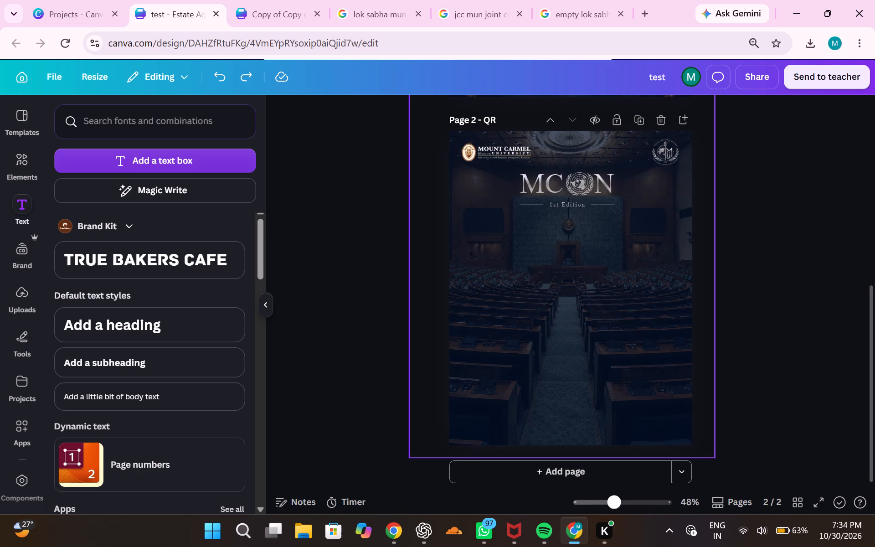
Shift the page 2 MCON title group slightly down, duplicate it, and place the copy in the lower part of the page.
click(537, 178)
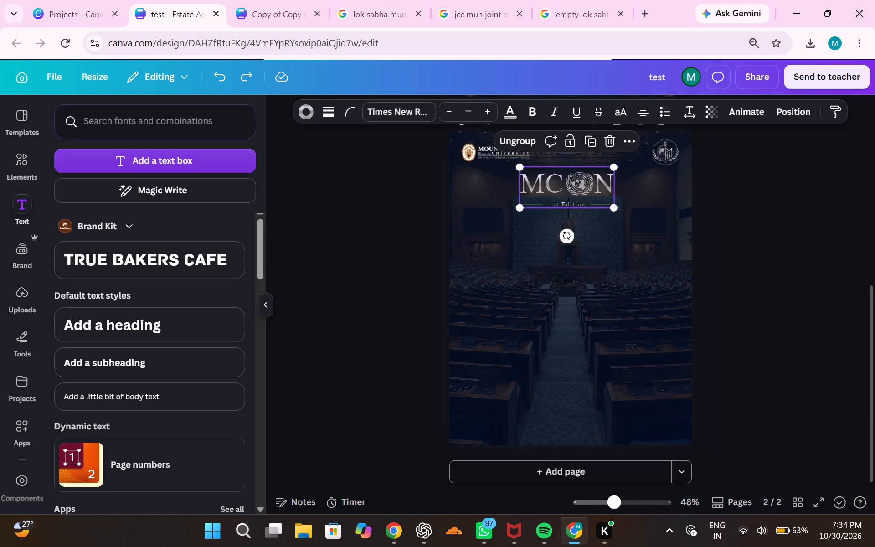
drag(543, 181, 552, 282)
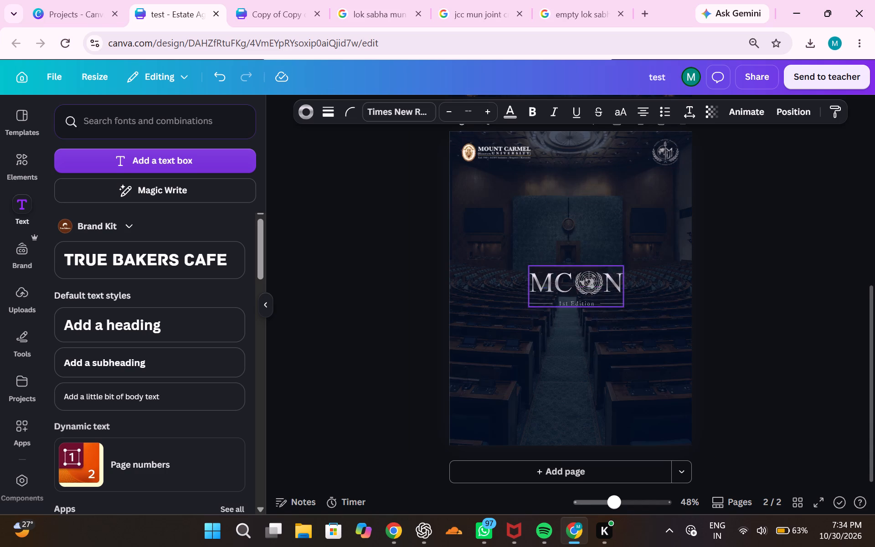
drag(552, 282, 536, 189)
click(588, 149)
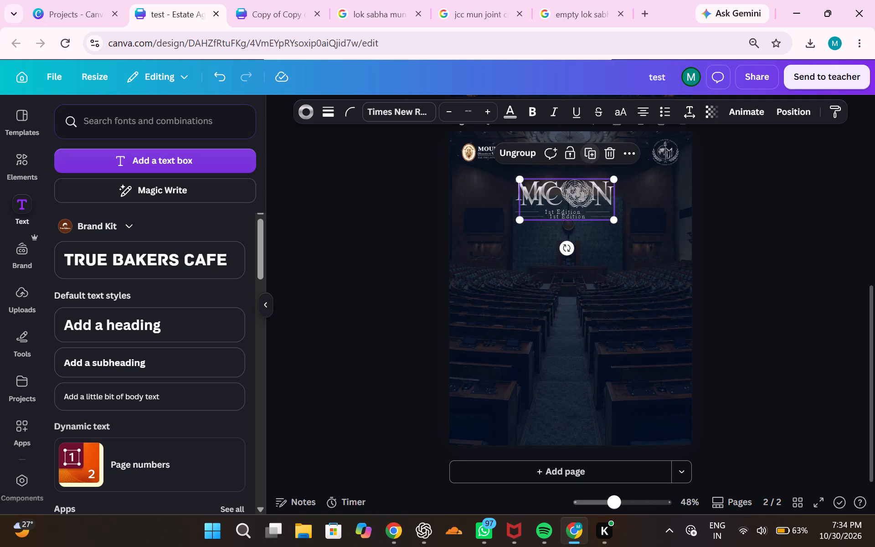
drag(579, 194, 571, 271)
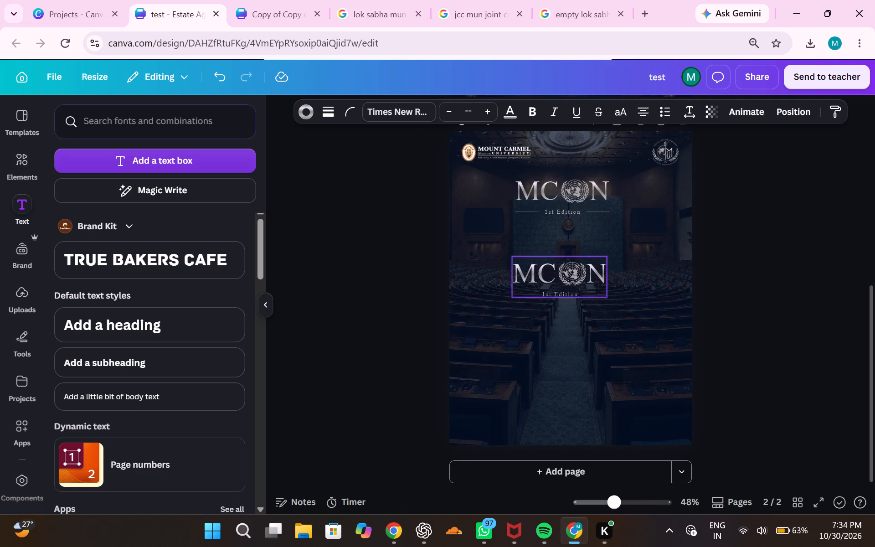
drag(571, 271, 574, 340)
Ungroup the UN emblem from the lower MCON copy and delete it.
triple_click(574, 340)
click(574, 340)
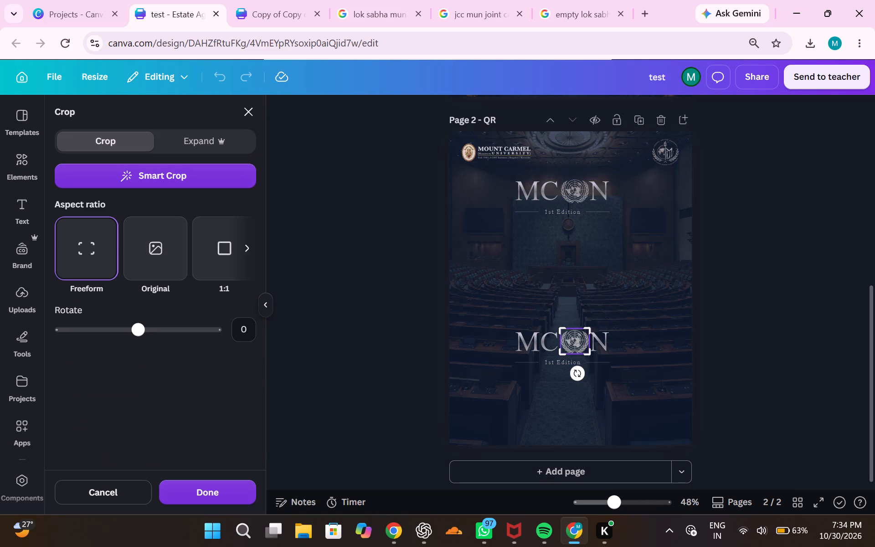
double_click(574, 340)
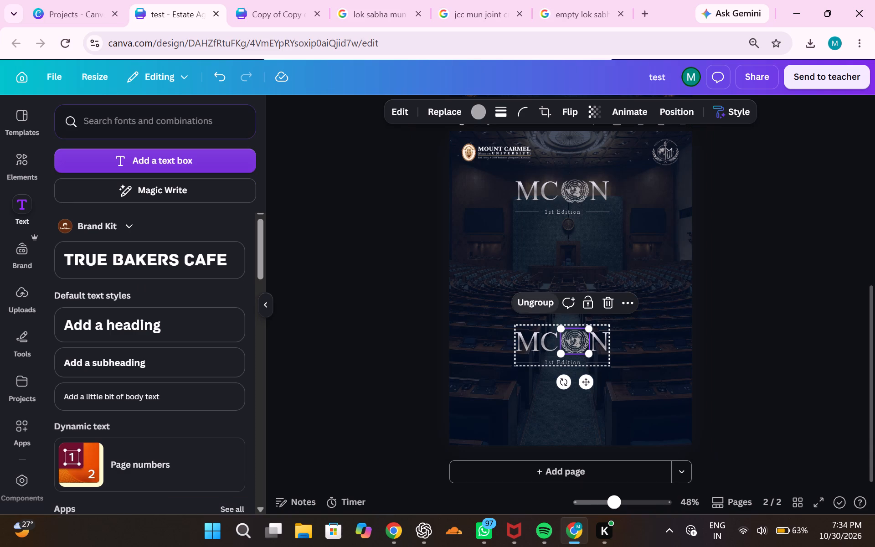
click(540, 306)
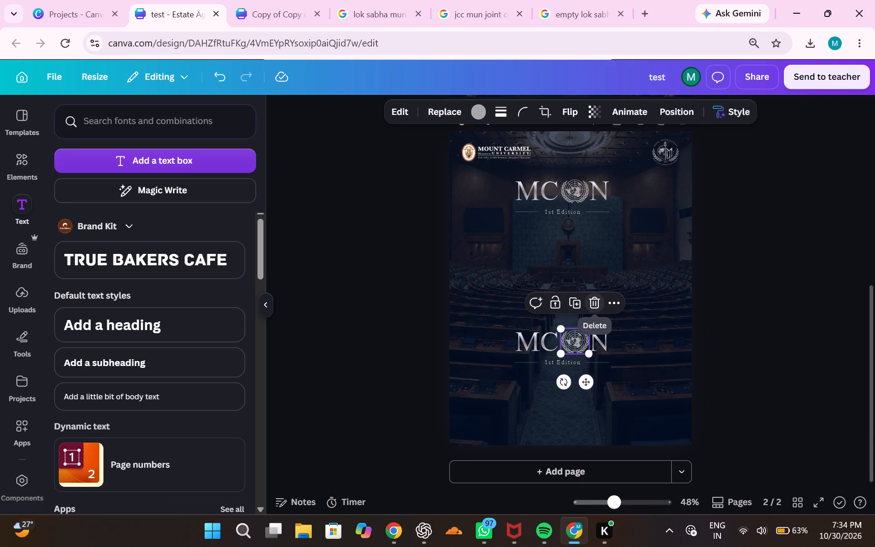
click(587, 304)
Clear the "1st Edition" text from the lower MCON copy.
triple_click(553, 345)
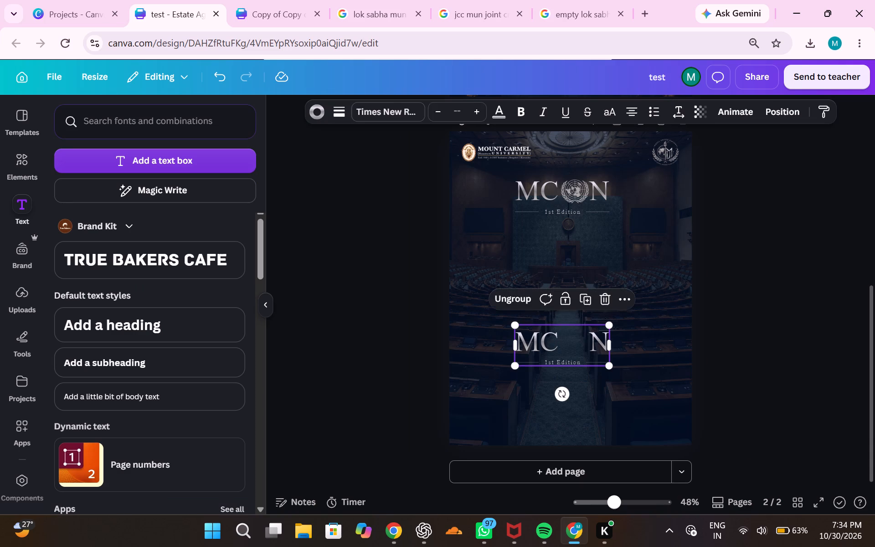
double_click(553, 345)
click(553, 345)
double_click(580, 360)
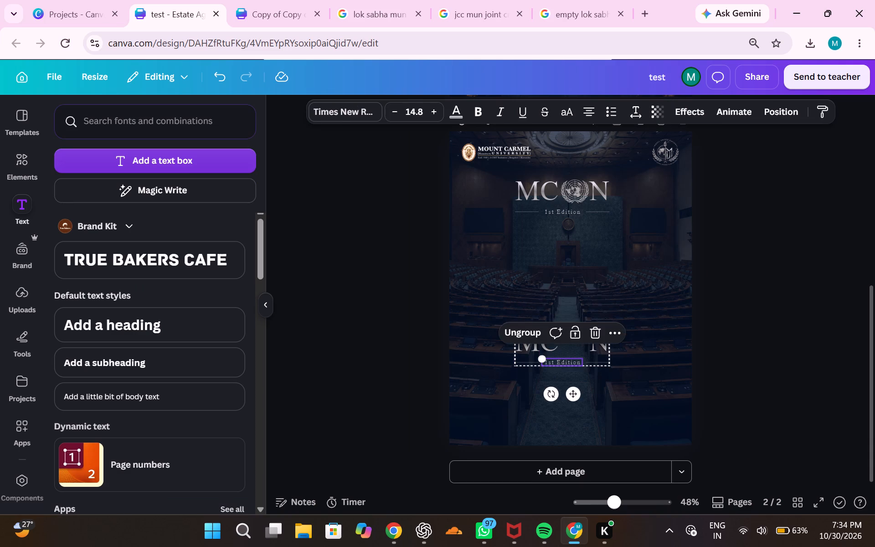
key(BackSpace)
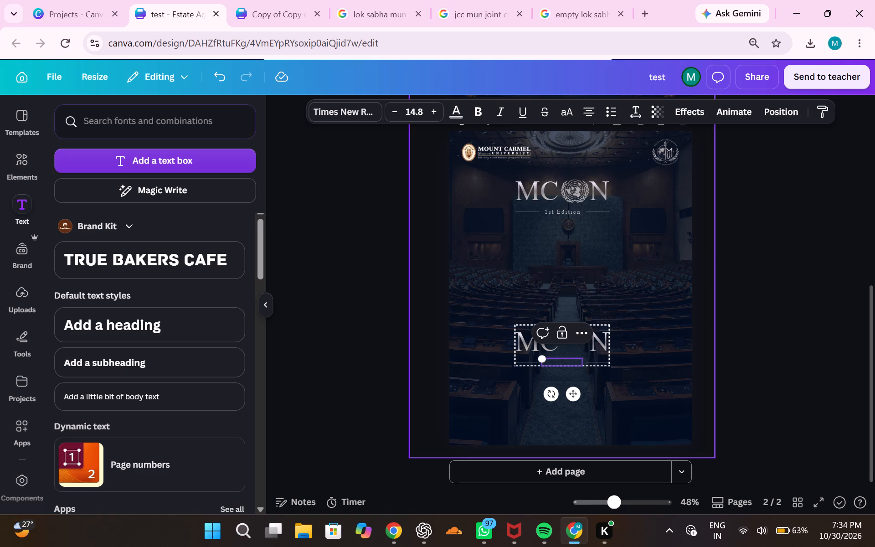
Delete the letter N from the lower MCON copy.
click(594, 353)
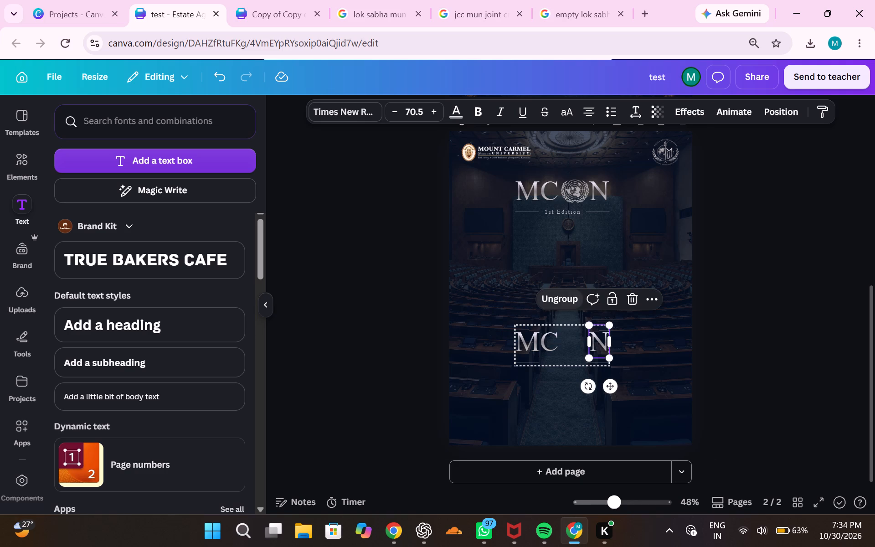
click(559, 296)
click(542, 352)
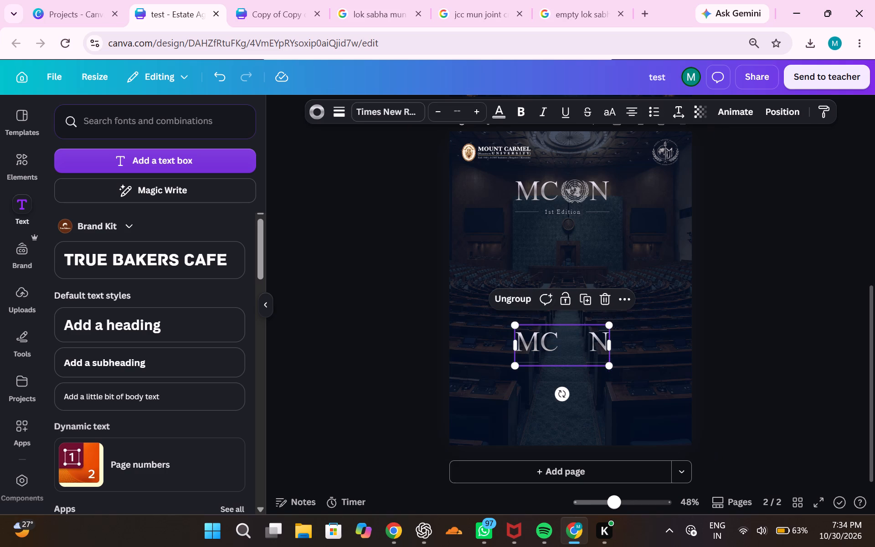
click(598, 340)
key(Delete)
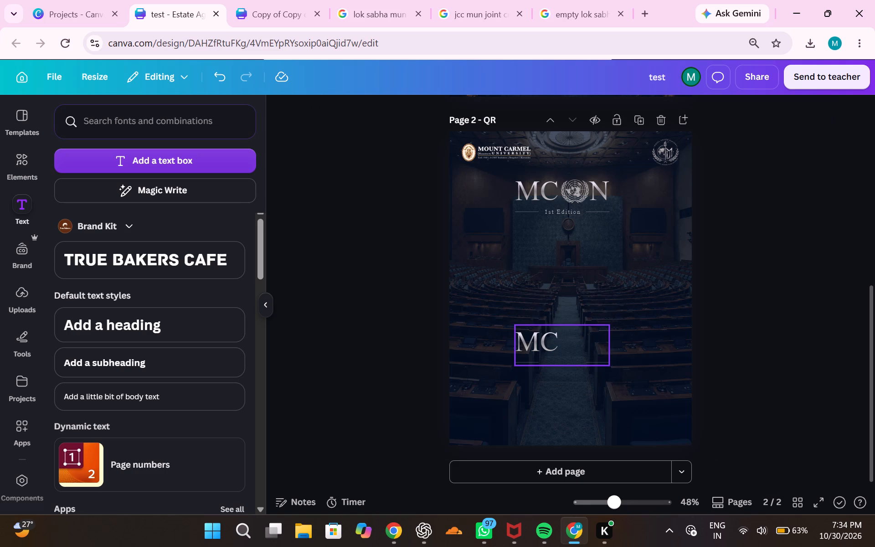
Delete the two thin divider lines from the lower MCON copy.
click(556, 351)
double_click(553, 343)
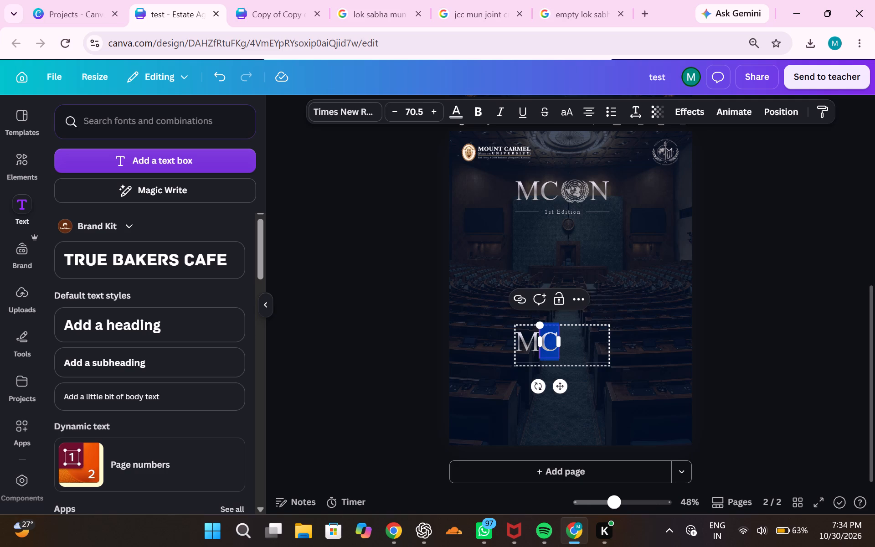
click(530, 362)
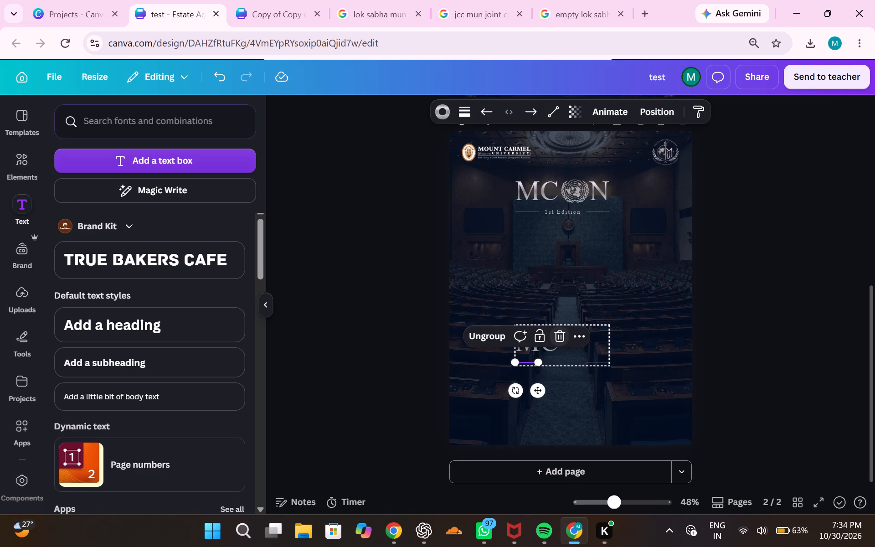
click(564, 332)
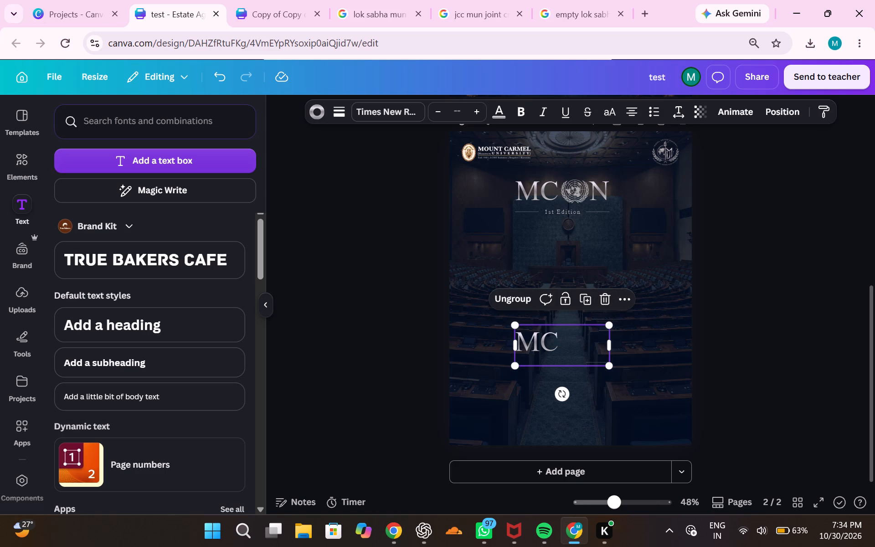
click(596, 358)
click(556, 333)
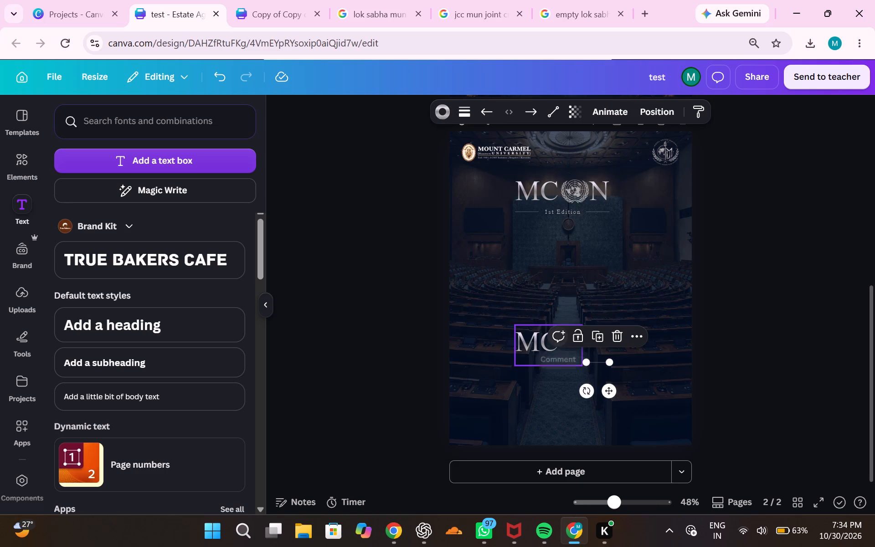
click(618, 335)
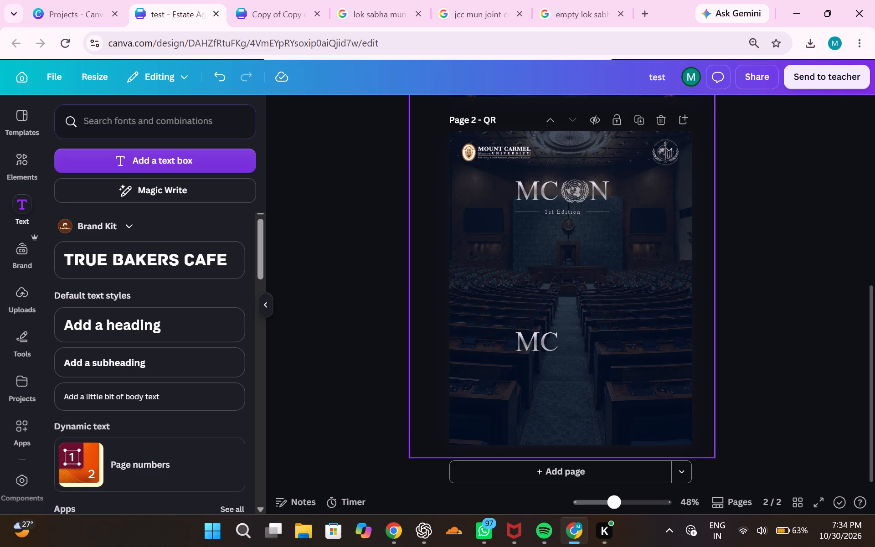
Ungroup what remains of the lower MCON copy and delete the letter C.
triple_click(547, 332)
click(572, 341)
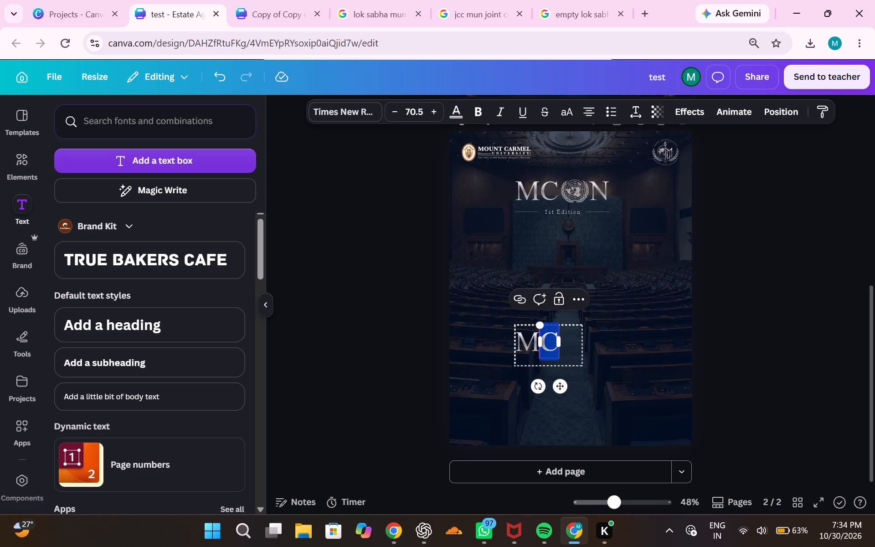
click(556, 332)
click(501, 298)
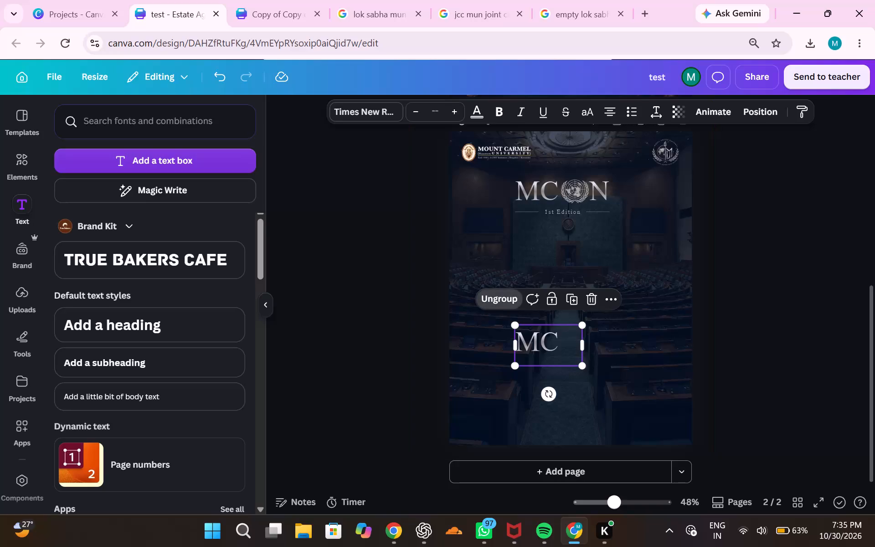
click(542, 338)
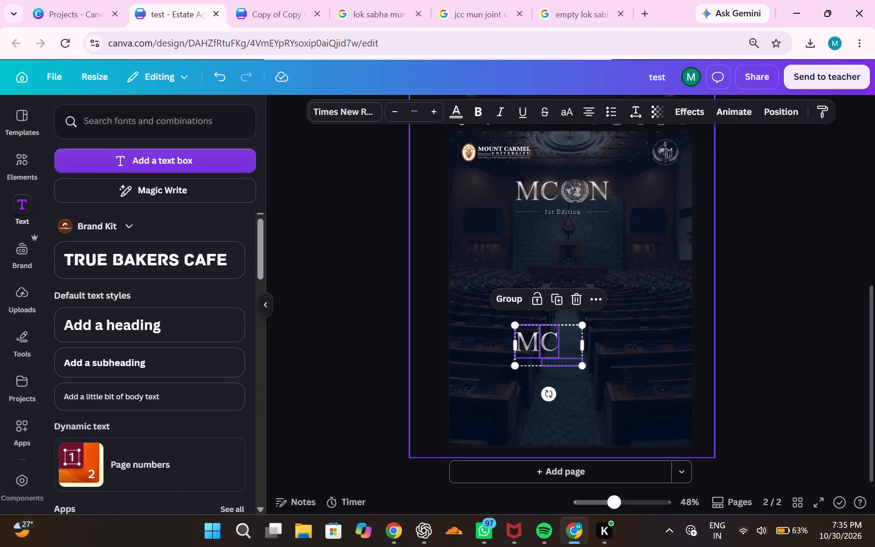
click(615, 354)
click(547, 342)
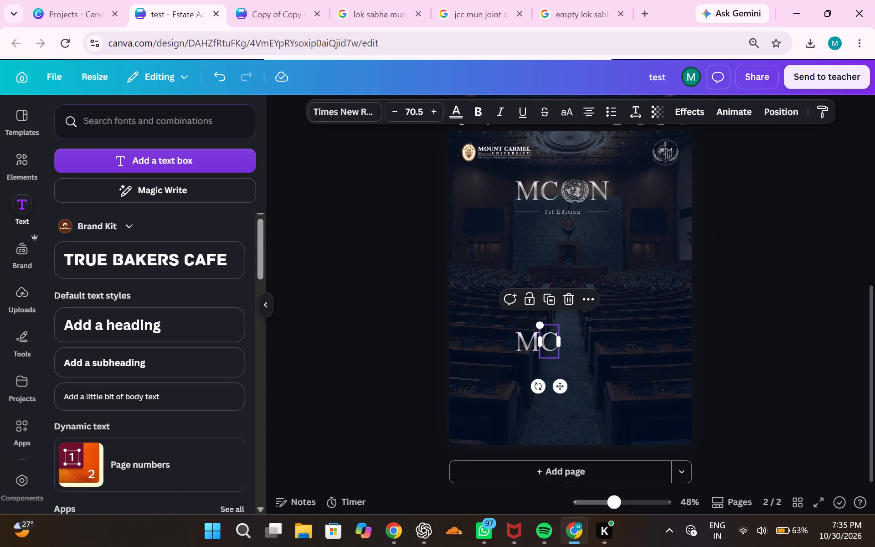
key(Delete)
Replace the remaining letter M with "Lok Sabha" and widen its text box to fit on one line.
triple_click(521, 335)
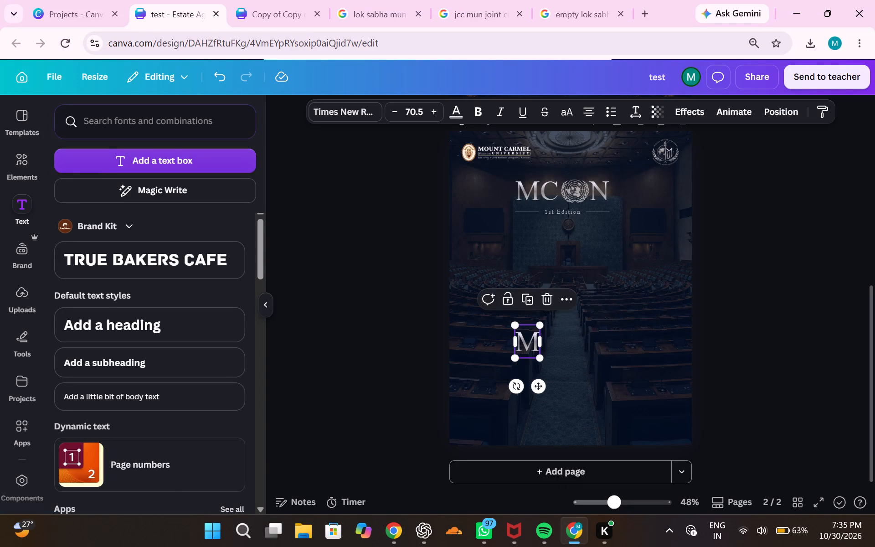
double_click(521, 335)
text(LO)
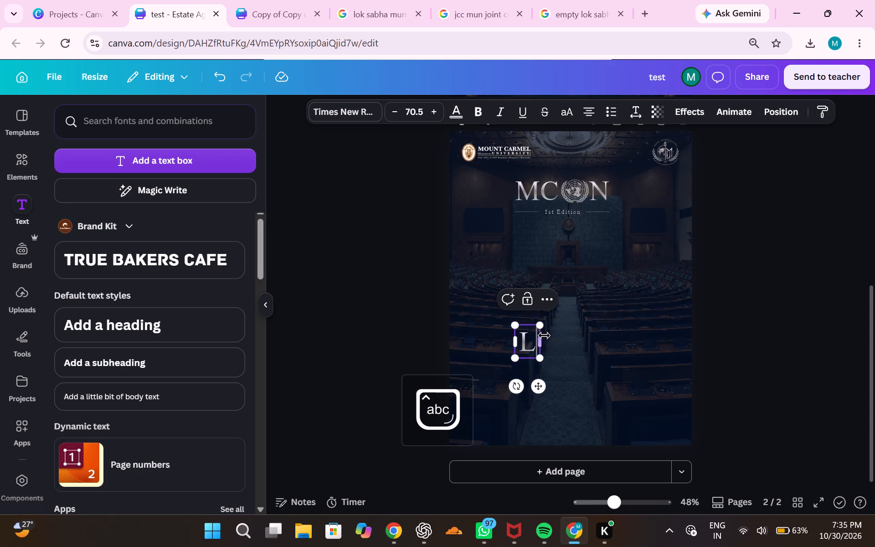
drag(544, 340, 679, 341)
text(ok)
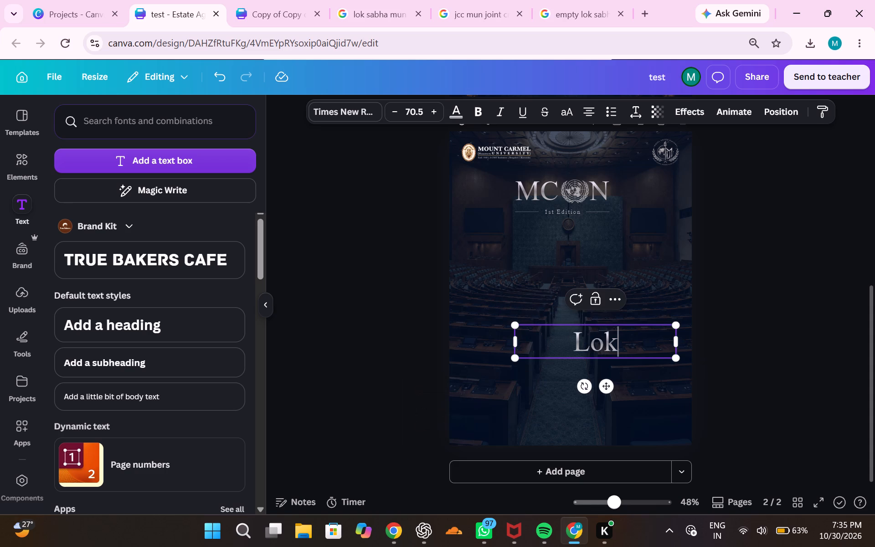
key(space)
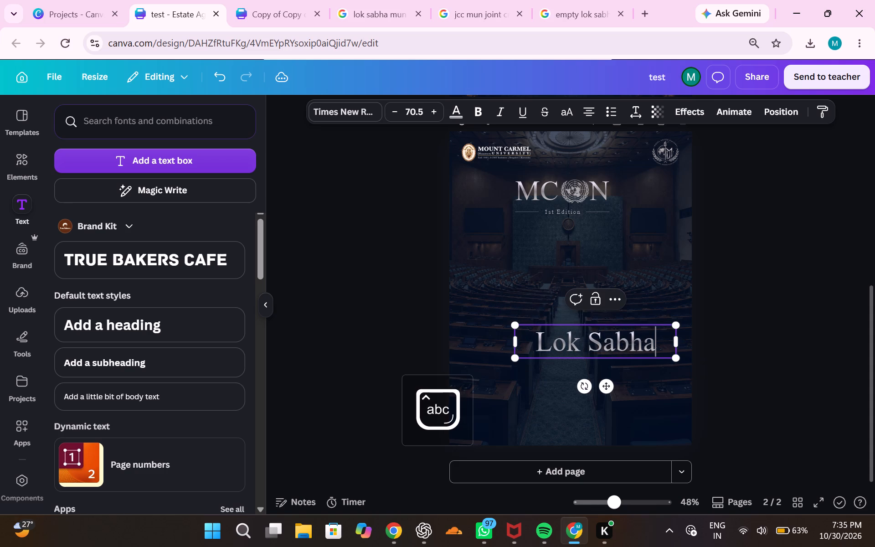
click(708, 324)
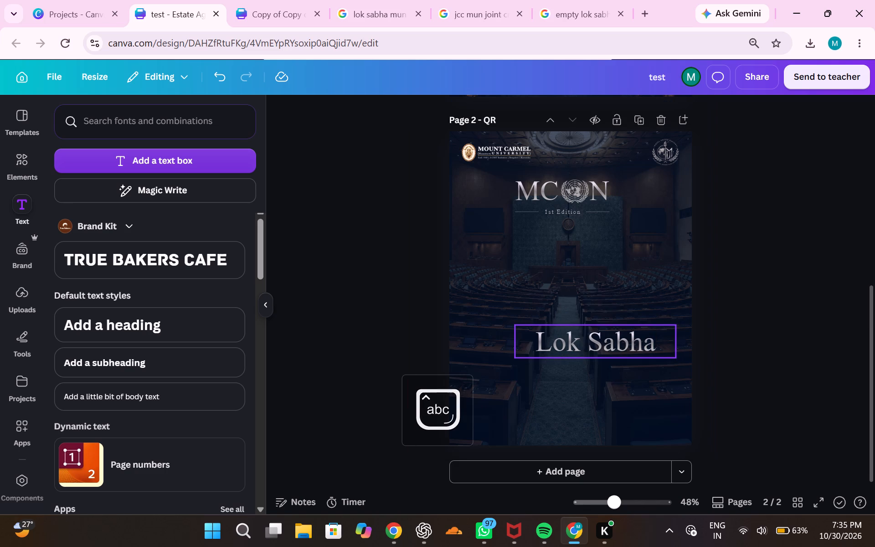
Move the Lok Sabha text box nearer the page centre and retype it in capitals as "LOK SABHA".
click(621, 349)
drag(621, 349, 591, 355)
triple_click(591, 355)
click(591, 355)
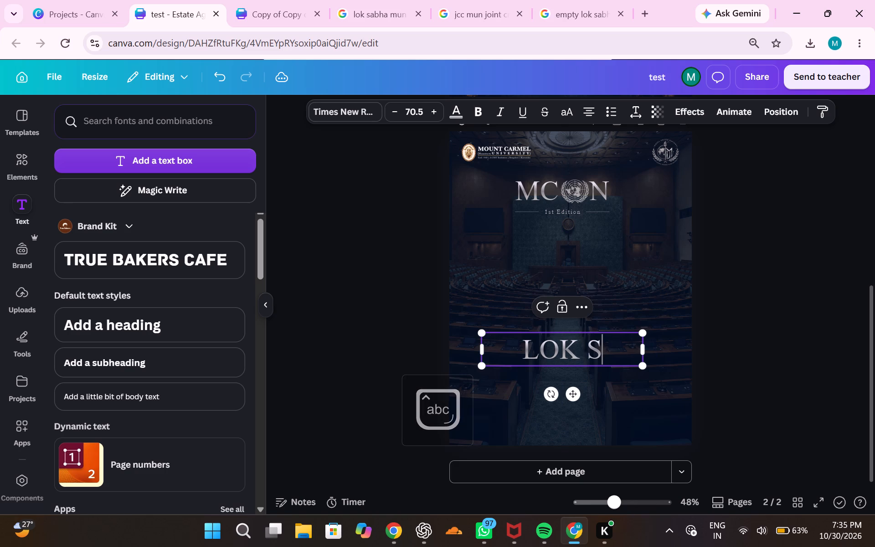
text(ABHA)
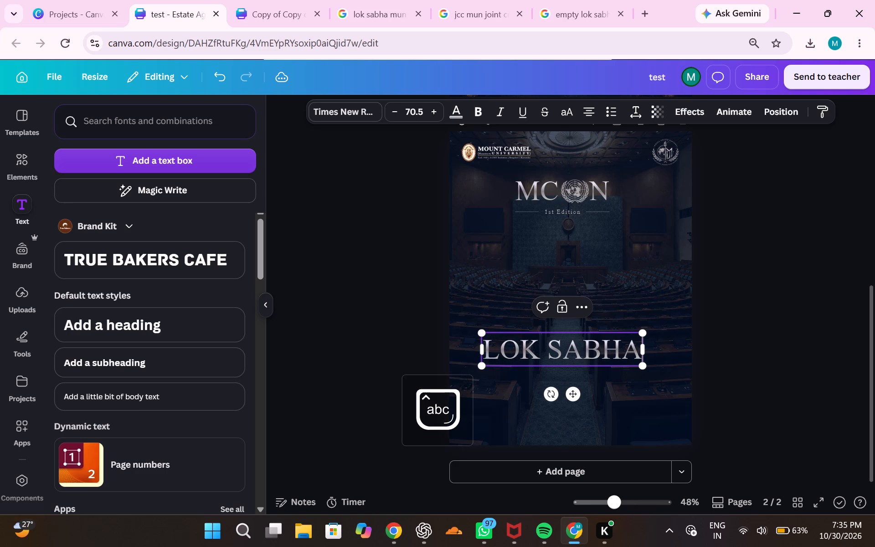
click(758, 321)
Scale the LOK SABHA text down to about size 59.1 and centre it horizontally in the lower part of the page.
click(564, 338)
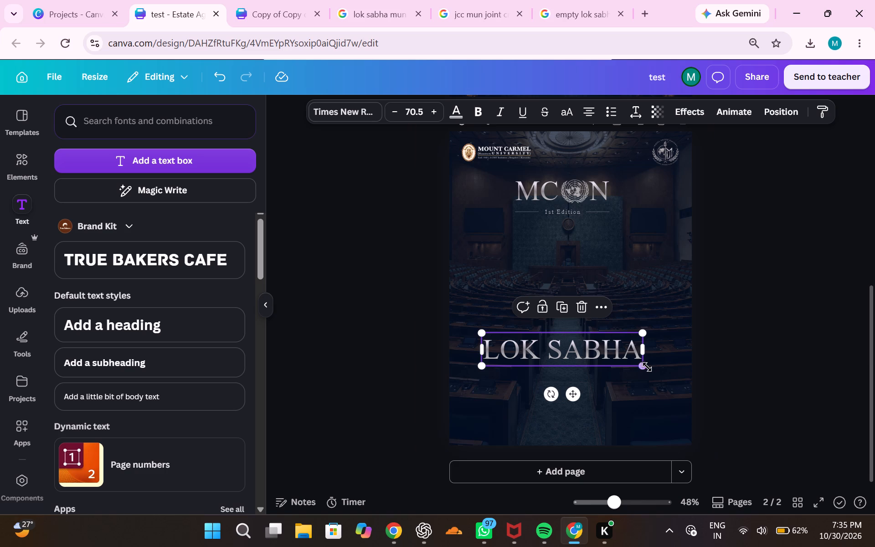
drag(643, 367, 618, 358)
drag(581, 348, 602, 356)
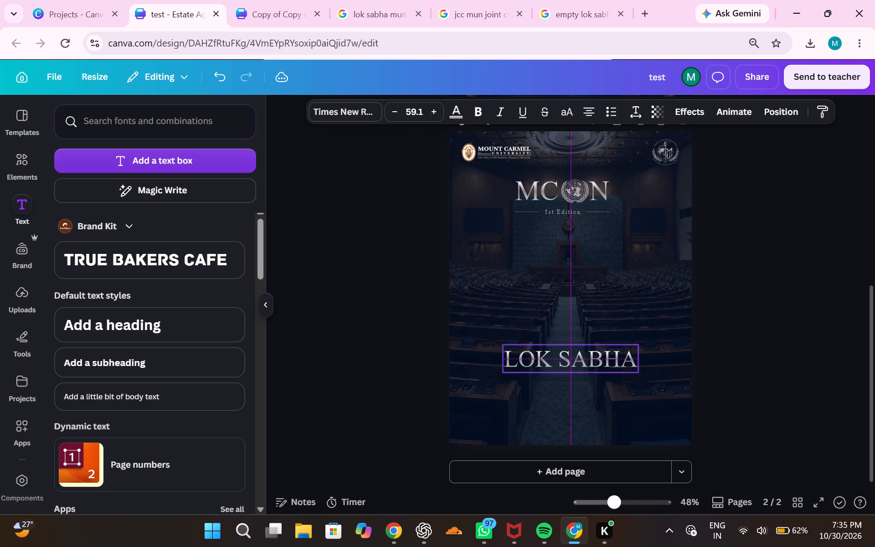
drag(602, 356, 599, 364)
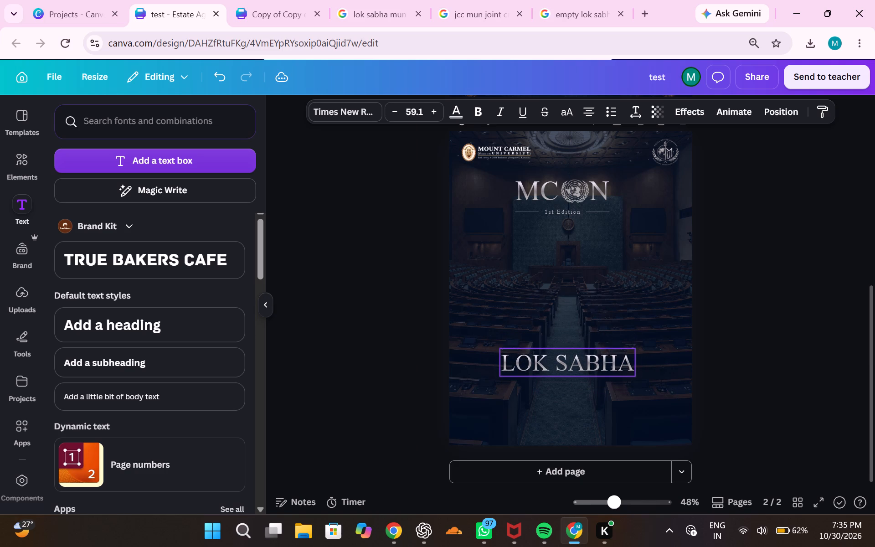
drag(599, 364, 597, 360)
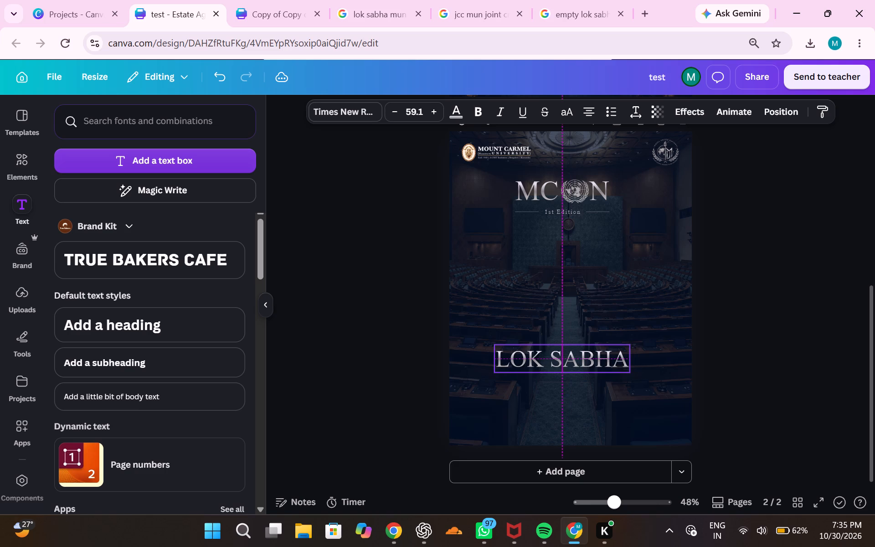
drag(597, 360, 601, 358)
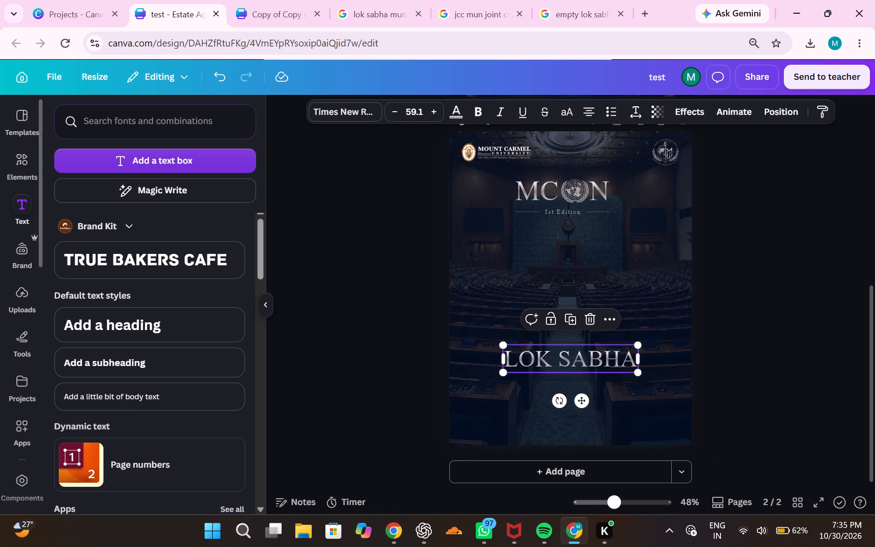
Apply the bronze metallic gradient from the full set of default gradients to the LOK SABHA text.
click(461, 106)
scroll(160, 336, down, 1)
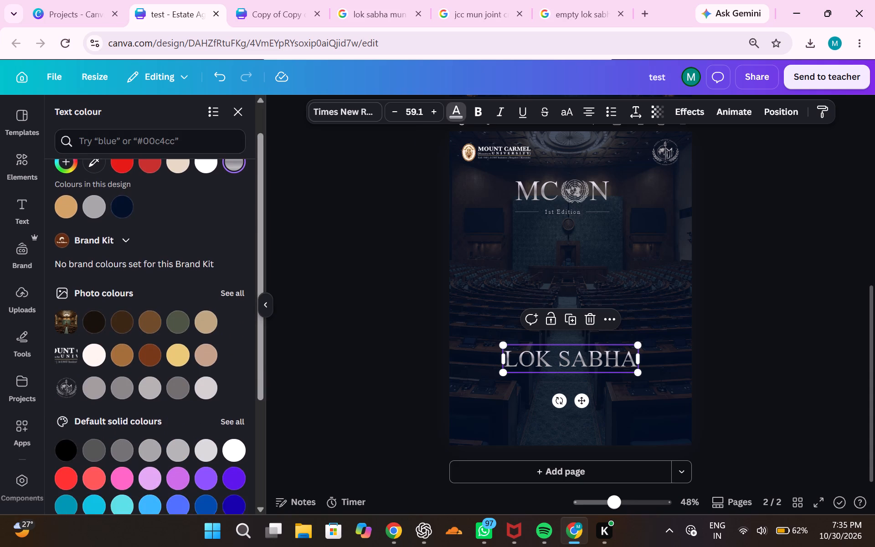
scroll(160, 336, down, 2)
scroll(216, 284, down, 2)
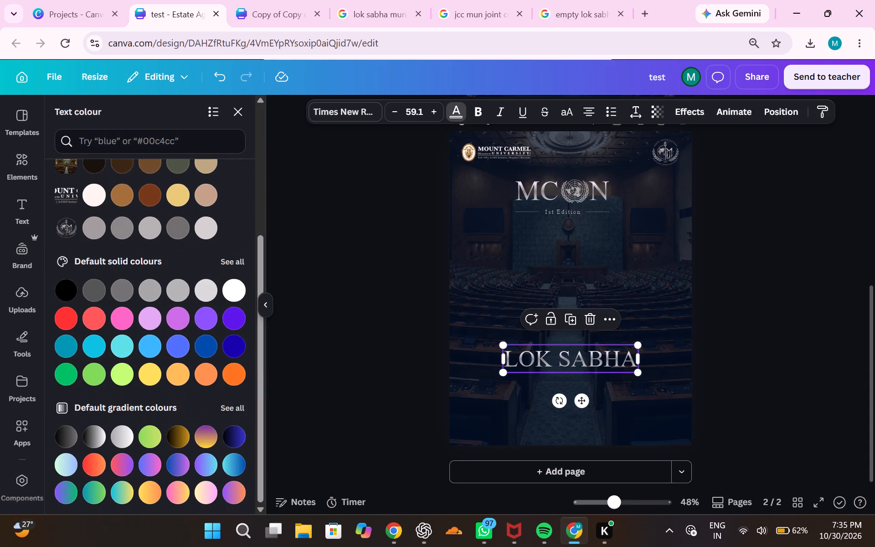
click(233, 410)
scroll(233, 410, down, 3)
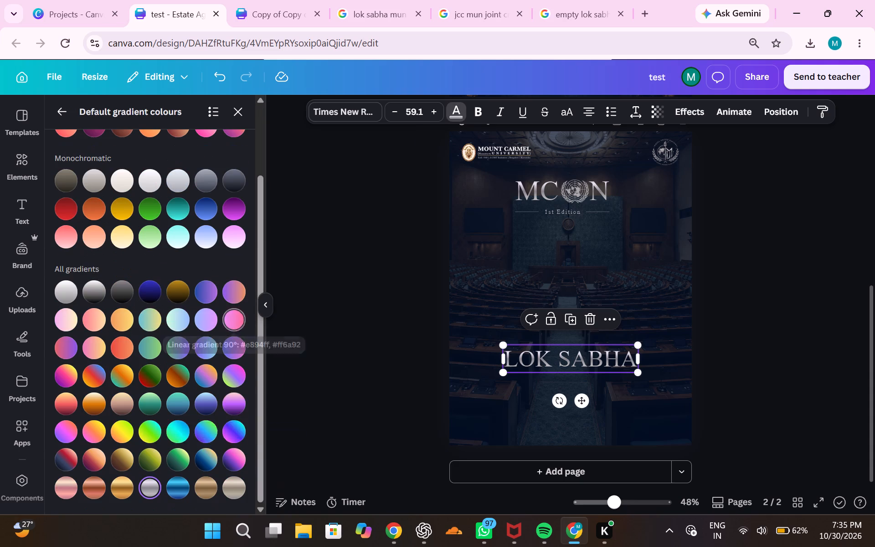
double_click(218, 486)
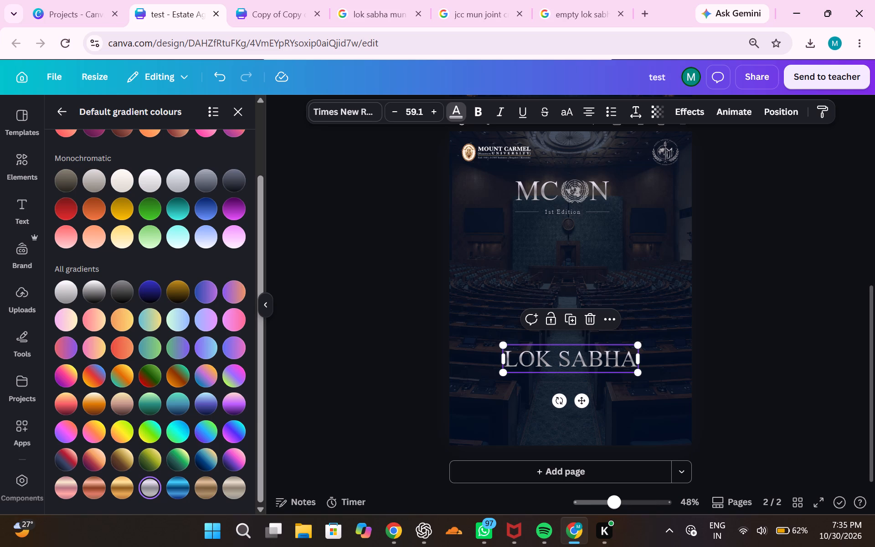
click(209, 486)
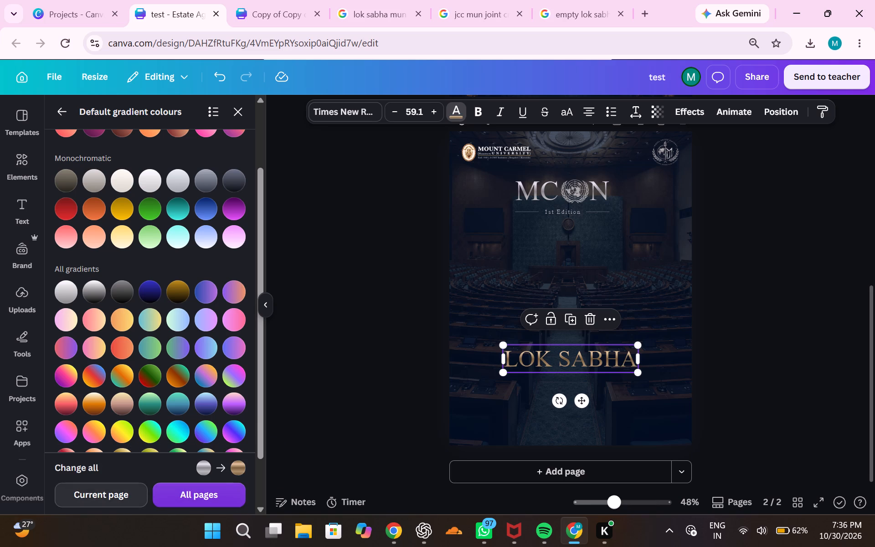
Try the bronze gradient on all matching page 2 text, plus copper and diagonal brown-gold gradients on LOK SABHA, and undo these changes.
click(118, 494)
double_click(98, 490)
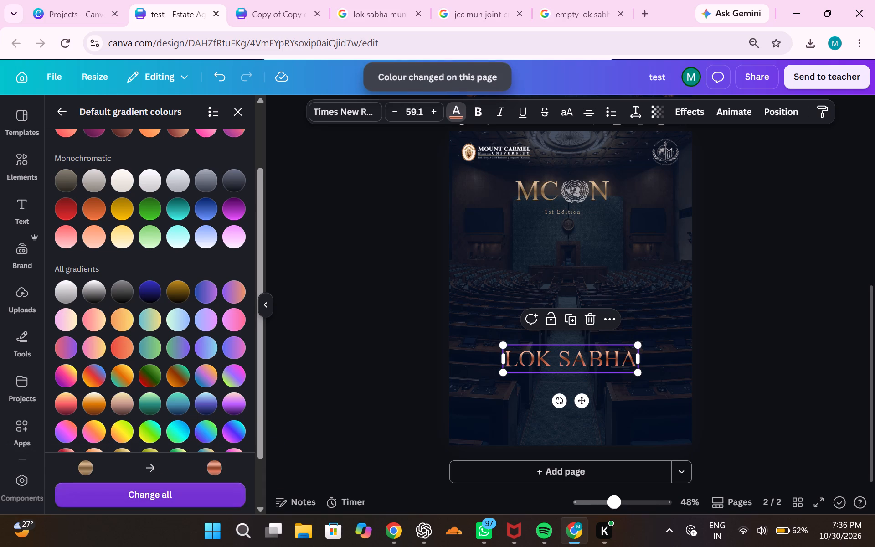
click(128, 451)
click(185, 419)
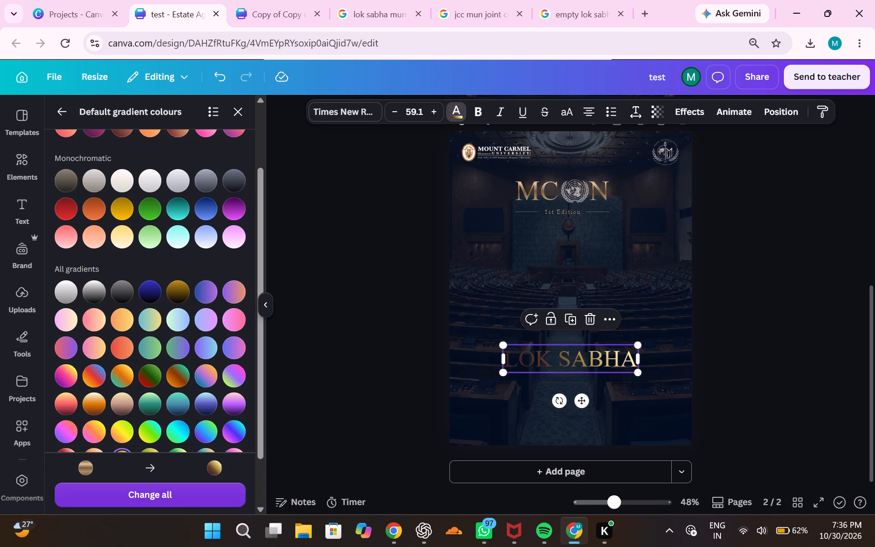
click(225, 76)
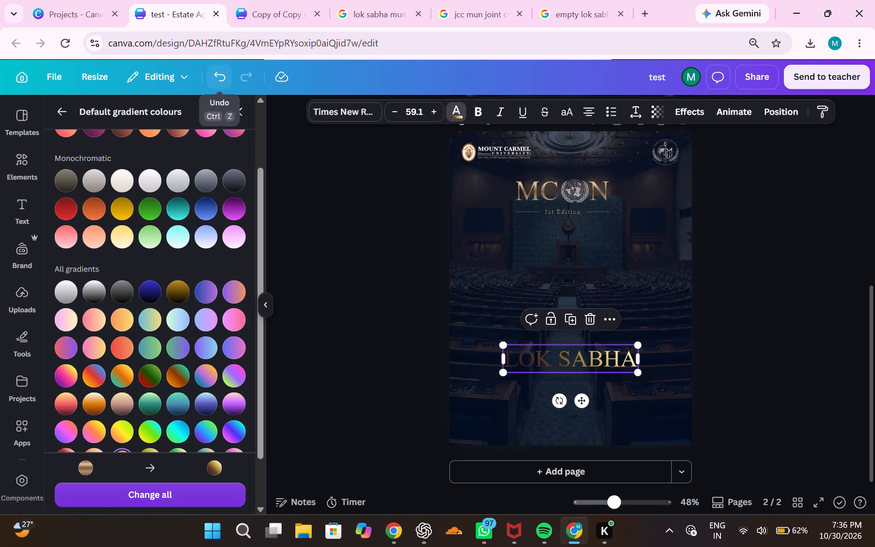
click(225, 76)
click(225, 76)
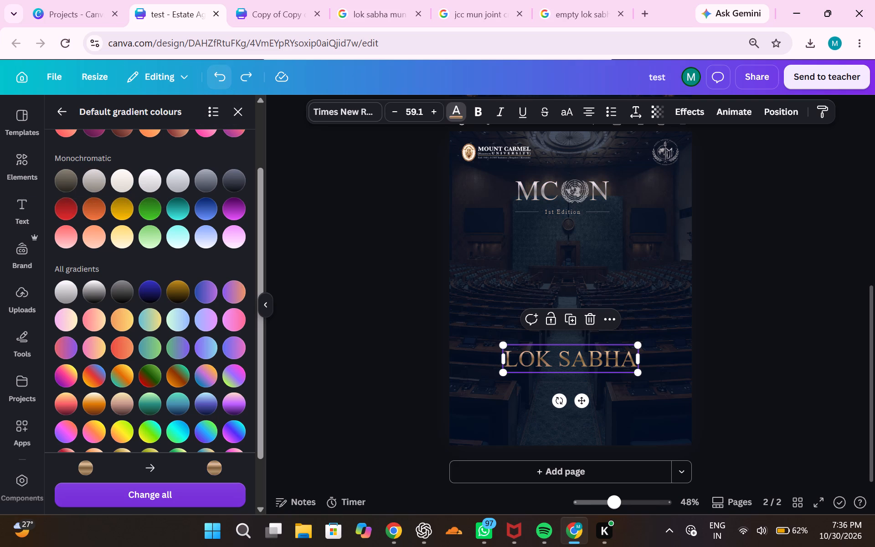
Try the silver and bronze metallic gradients on the LOK SABHA text again and settle on the gold metallic gradient.
scroll(163, 370, down, 2)
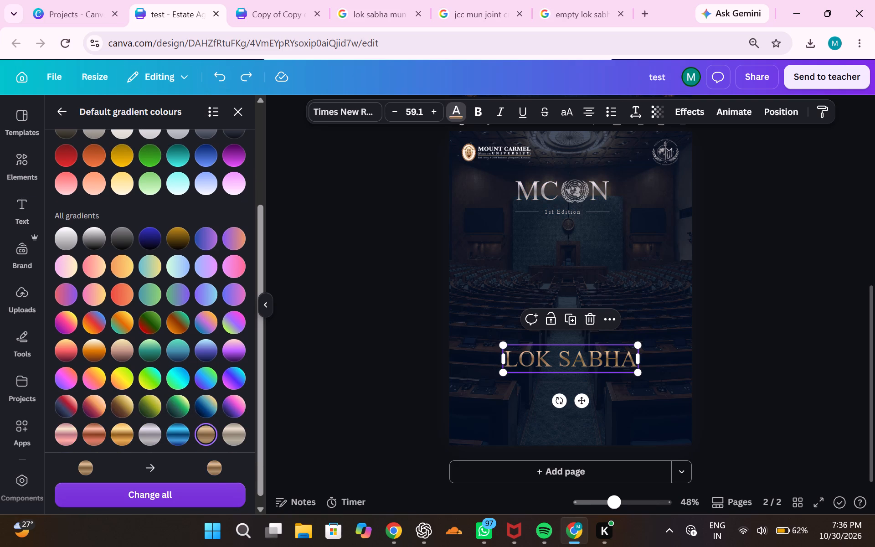
click(145, 430)
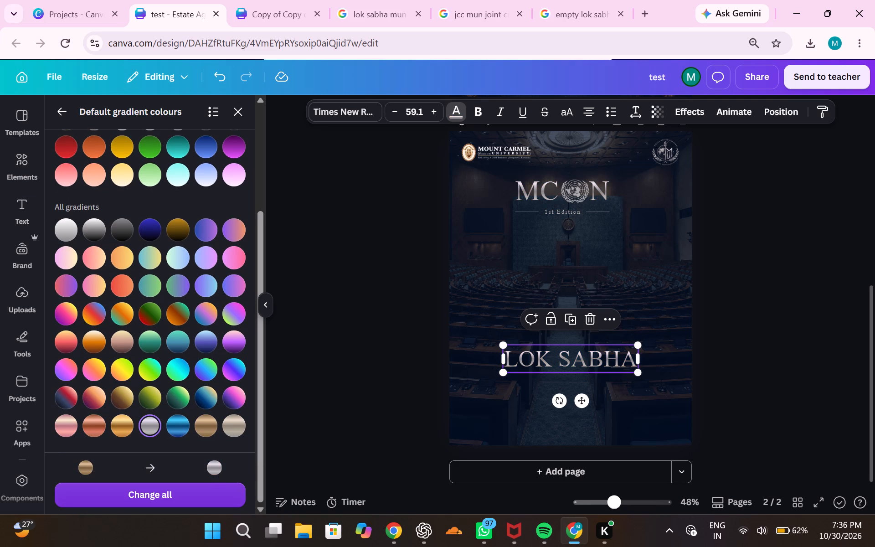
click(202, 424)
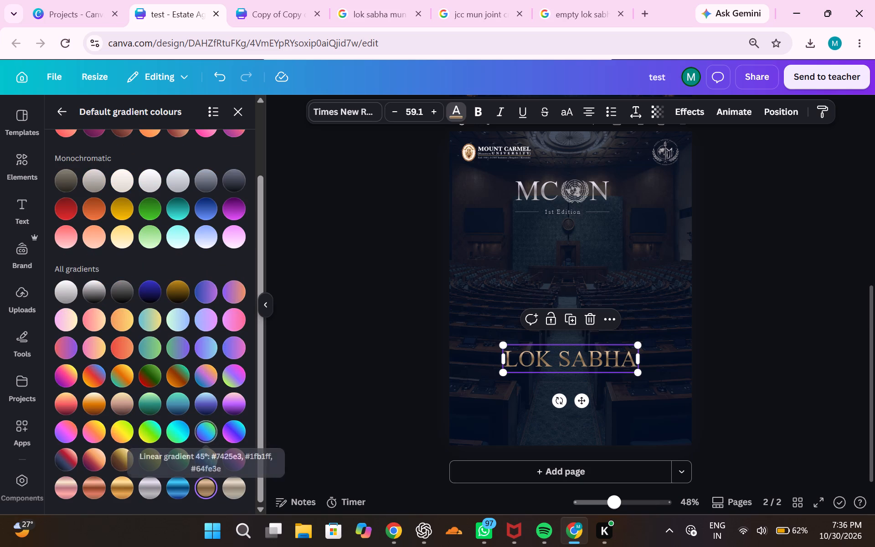
click(117, 485)
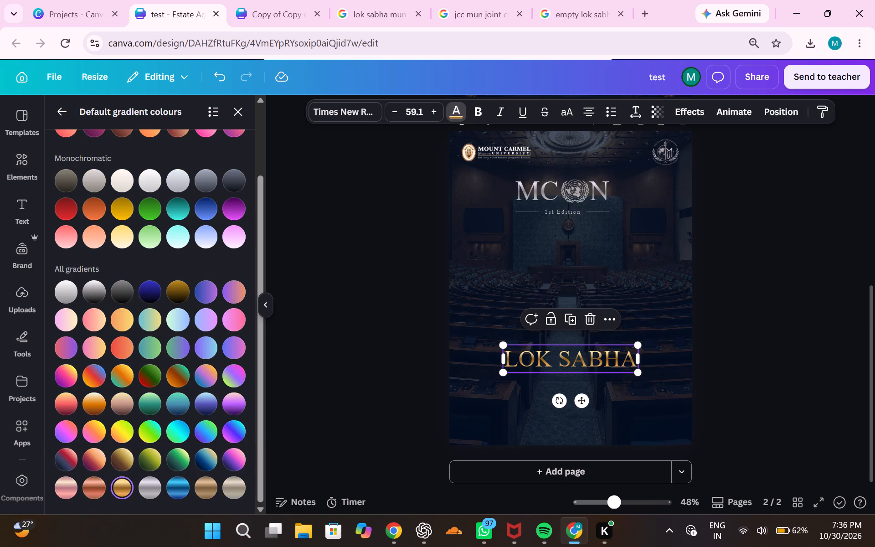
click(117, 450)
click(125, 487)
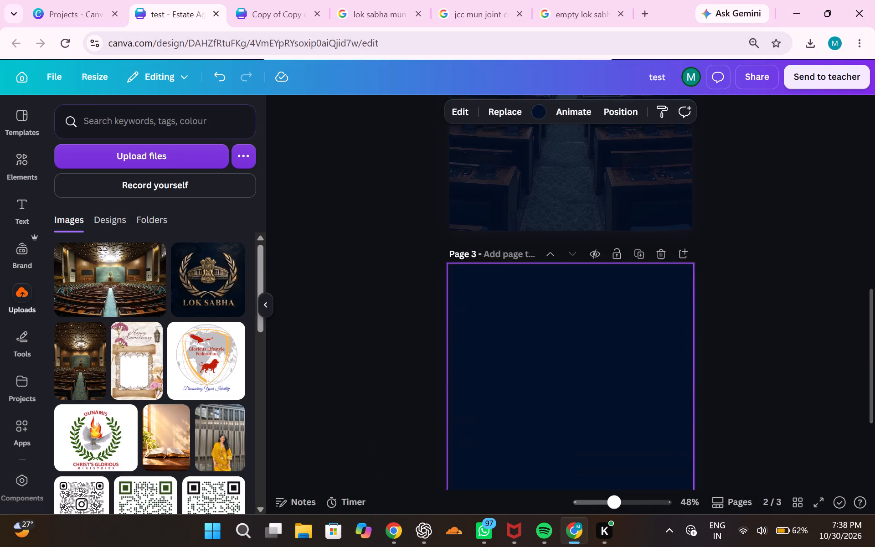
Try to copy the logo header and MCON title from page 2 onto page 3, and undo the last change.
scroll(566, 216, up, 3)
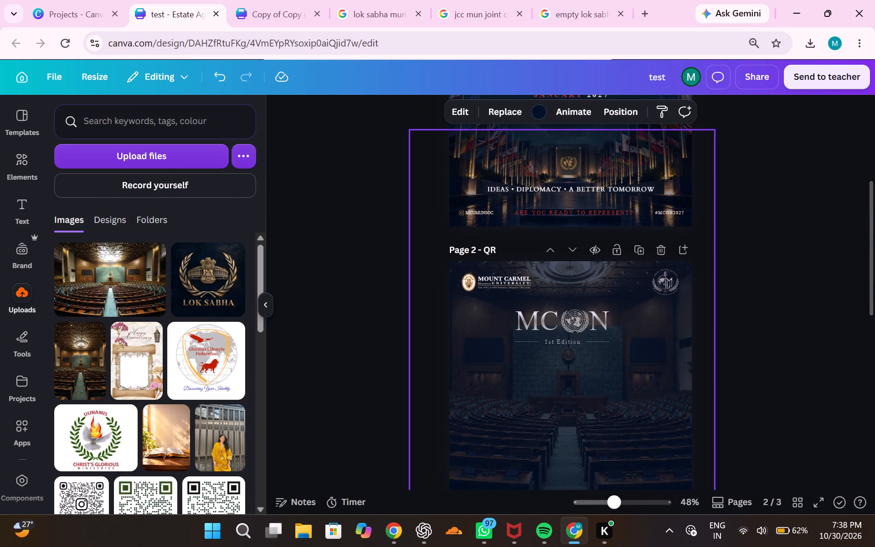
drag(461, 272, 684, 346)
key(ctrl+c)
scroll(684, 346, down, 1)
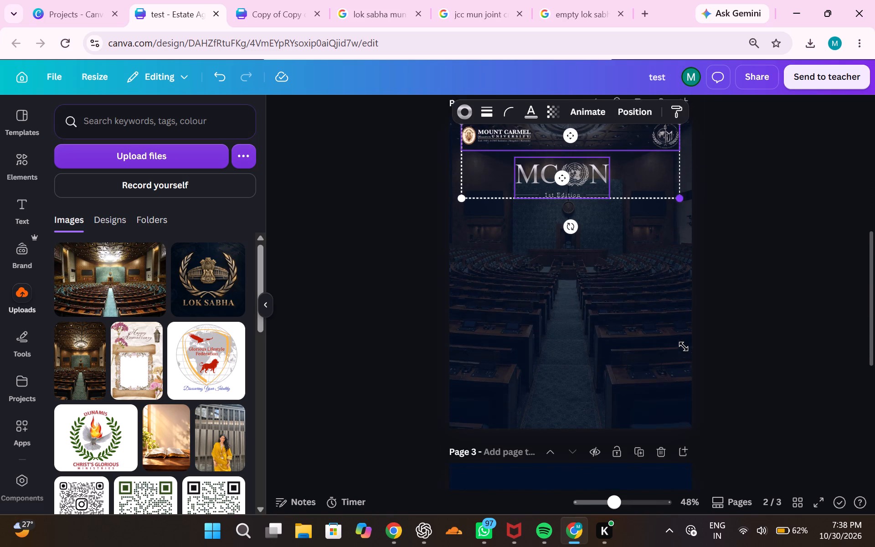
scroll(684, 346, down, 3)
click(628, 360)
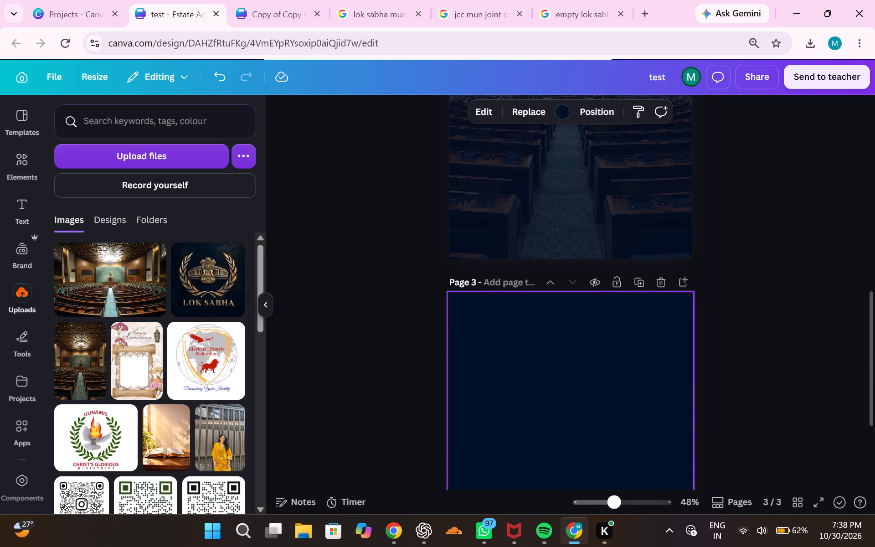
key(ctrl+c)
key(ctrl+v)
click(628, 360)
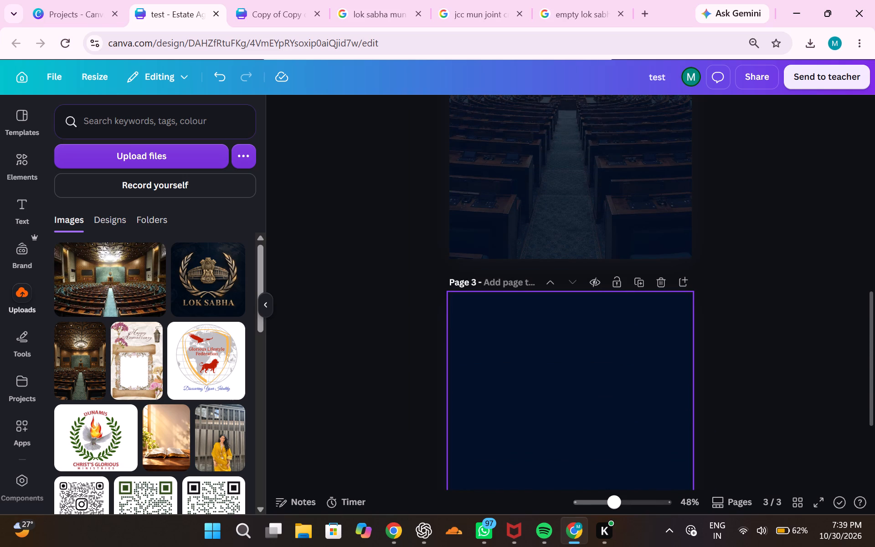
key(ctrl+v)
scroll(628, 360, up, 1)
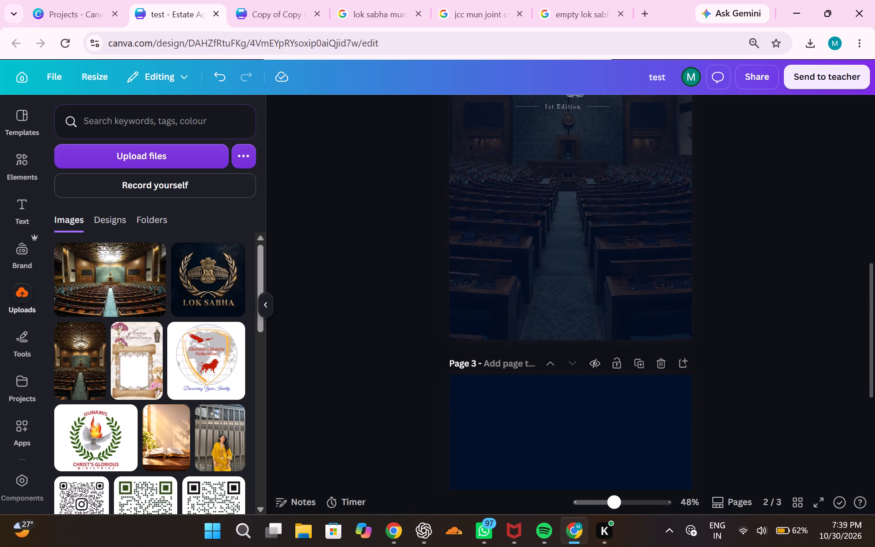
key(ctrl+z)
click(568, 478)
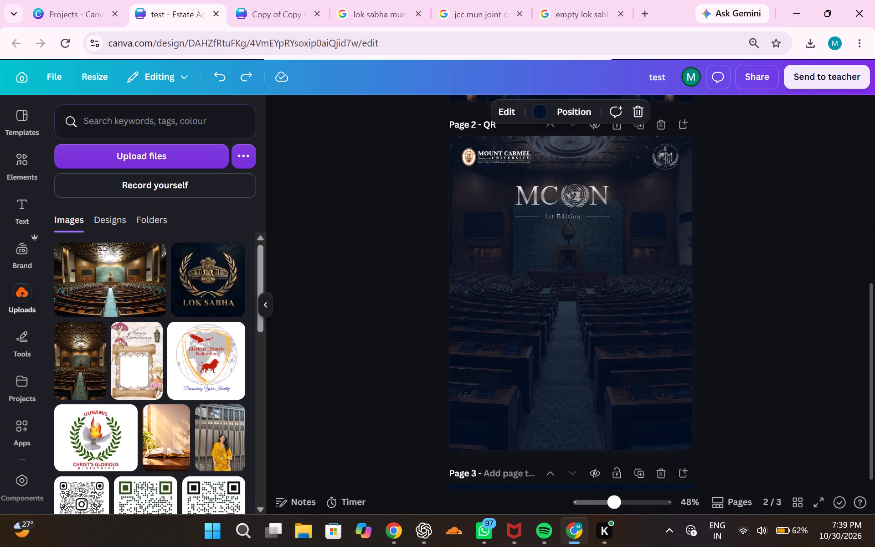
Copy the logo header and the MCON 1st Edition title from page 2 and paste them onto page 3.
scroll(529, 401, up, 4)
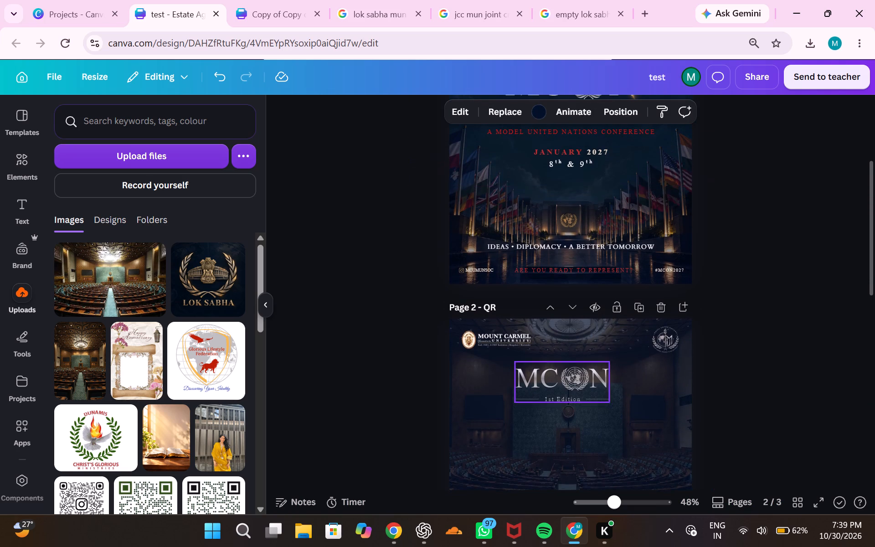
drag(460, 328, 520, 397)
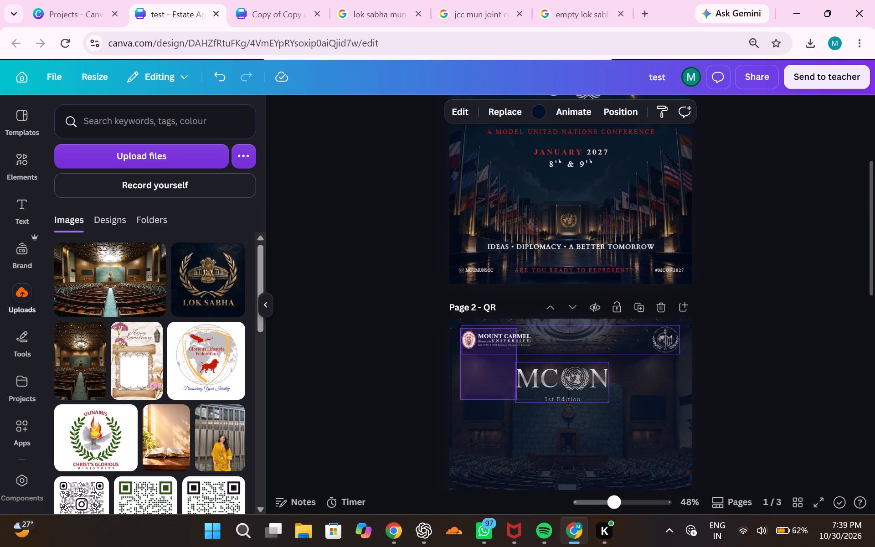
drag(520, 397, 674, 404)
key(ctrl+c)
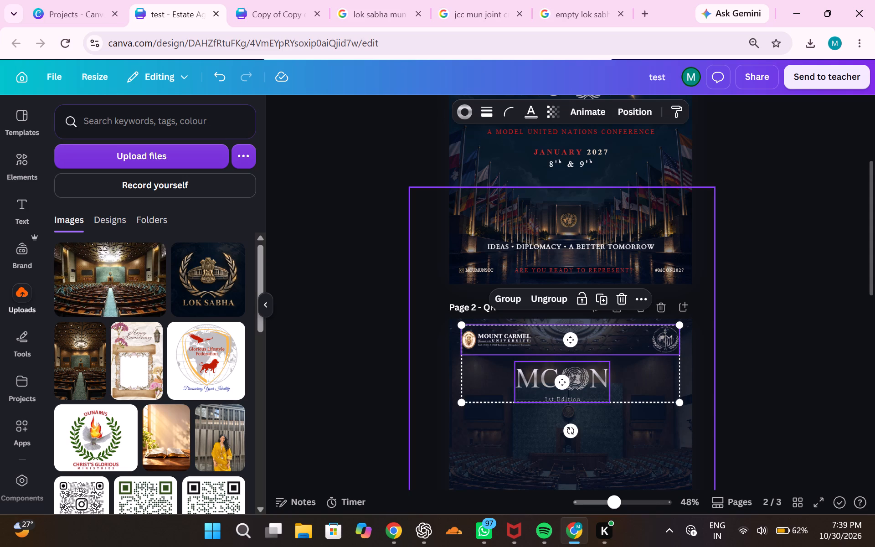
scroll(674, 404, down, 5)
click(637, 398)
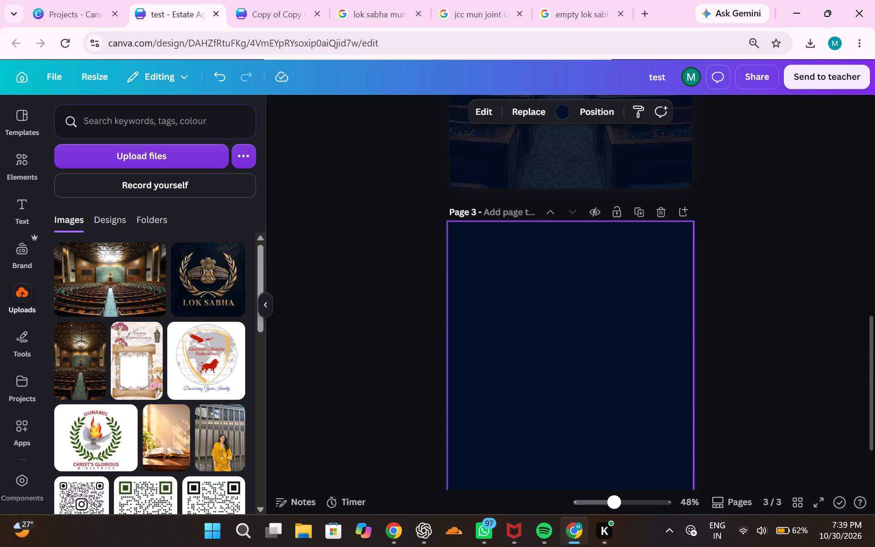
key(ctrl+v)
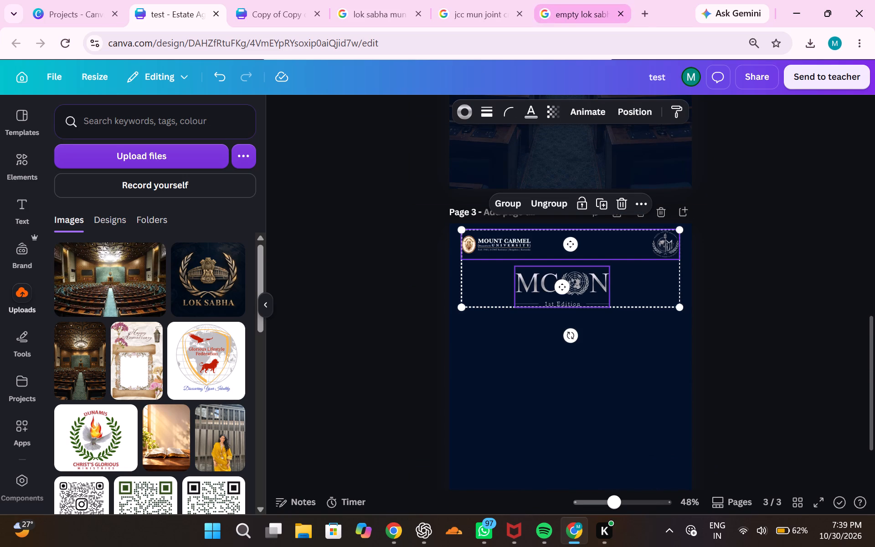
In a new tab, search Google Images for "united nations human rights council room".
click(653, 8)
click(429, 269)
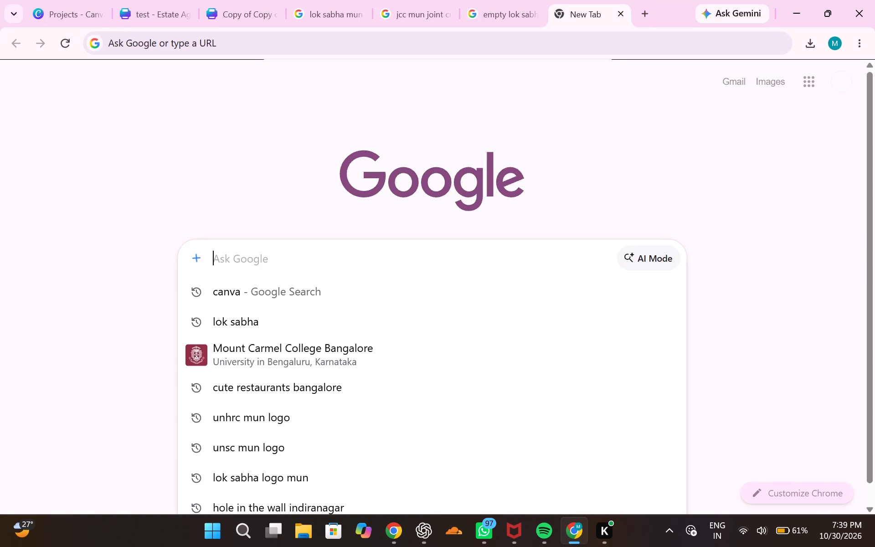
text(united nation)
key(space)
key(BackSpace)
text(s human)
key(space)
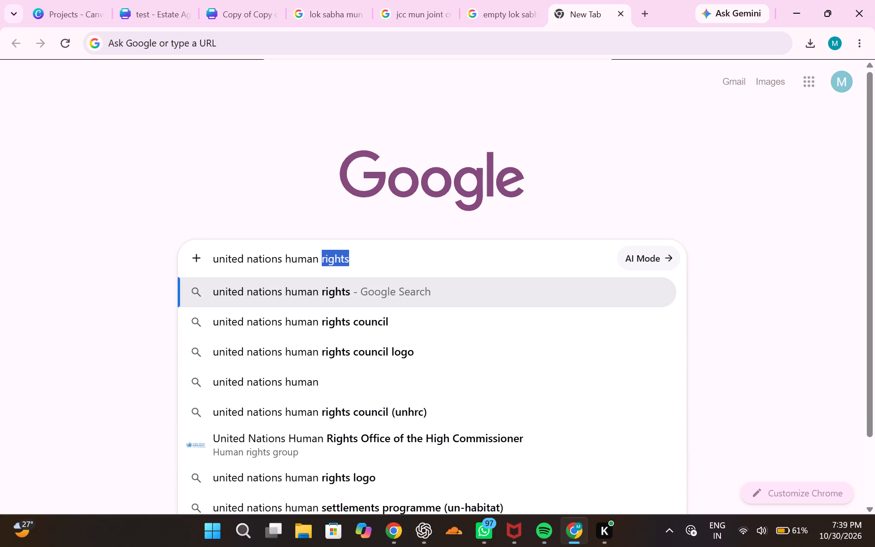
text(rights council room)
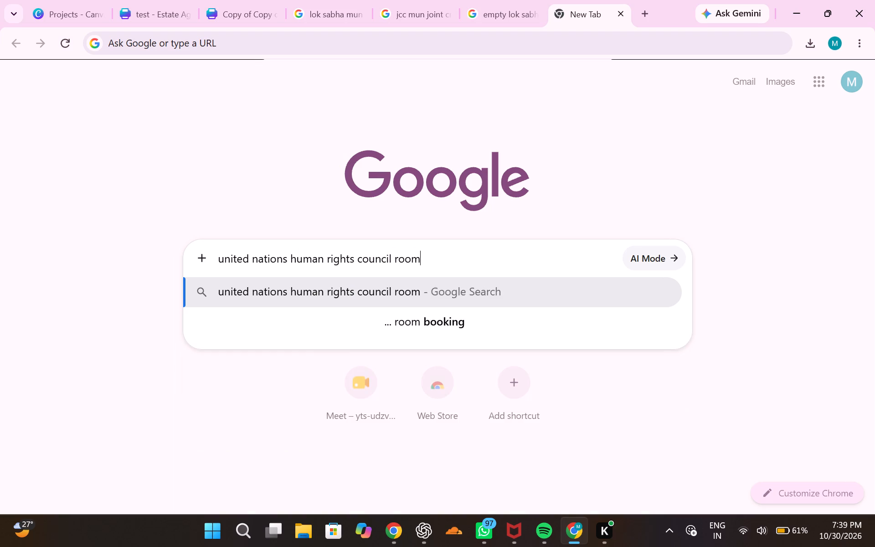
key(Return)
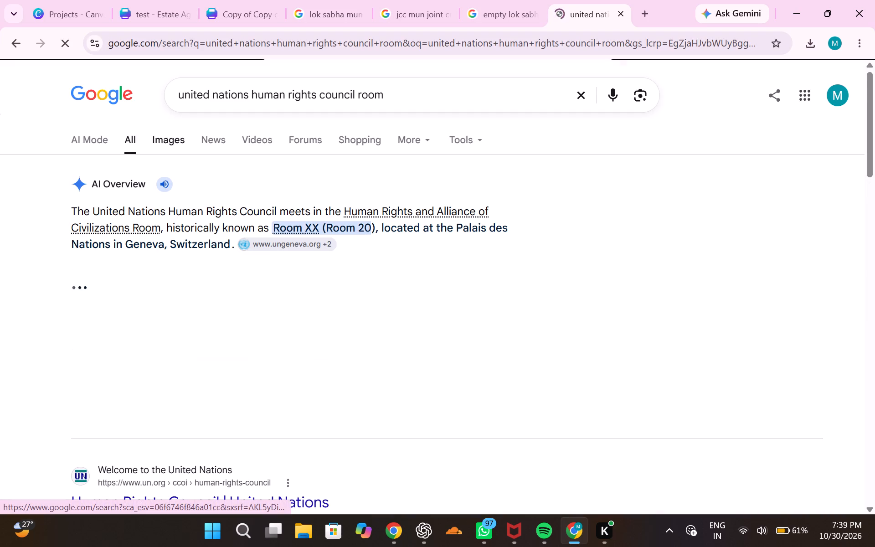
click(164, 144)
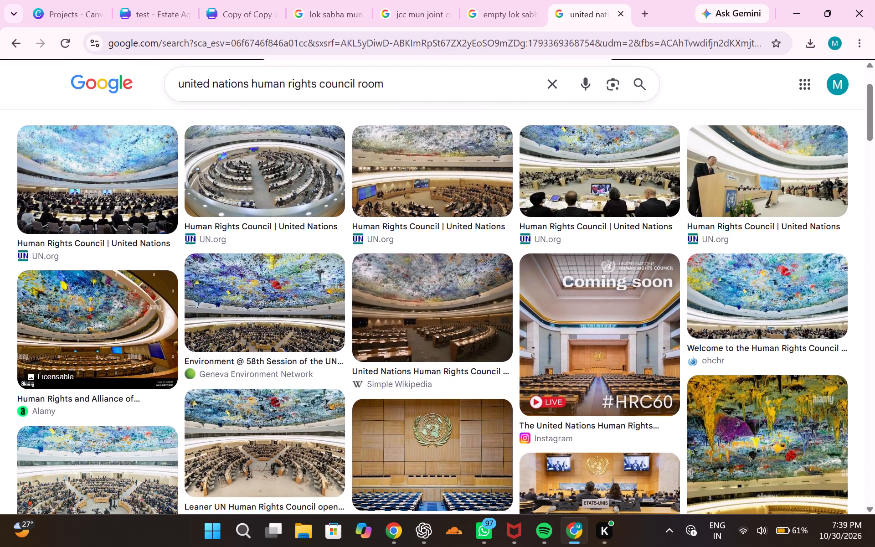
Save the empty council chamber photo from the Simple Wikipedia result as unhrc room.
click(420, 291)
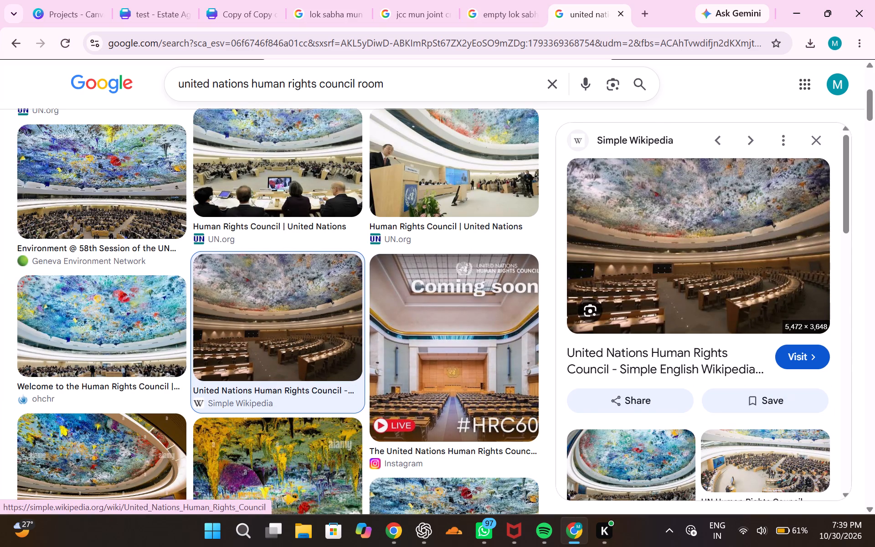
right_click(710, 243)
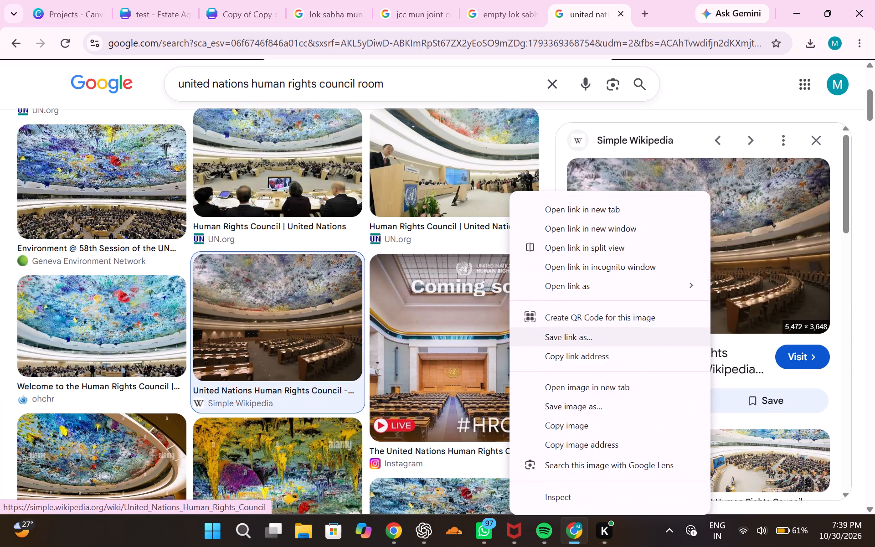
click(573, 403)
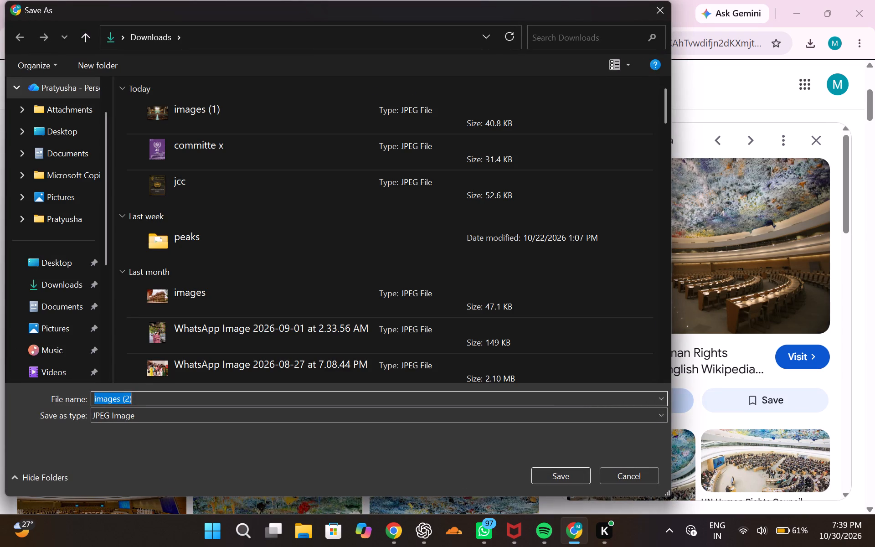
Save the empty human rights council chamber photo to Downloads under the file name unhrc room.
key(BackSpace)
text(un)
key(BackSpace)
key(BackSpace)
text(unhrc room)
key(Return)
Preview the Instagram #HRC60 chamber image among the council room results, and close the preview.
scroll(470, 506, down, 2)
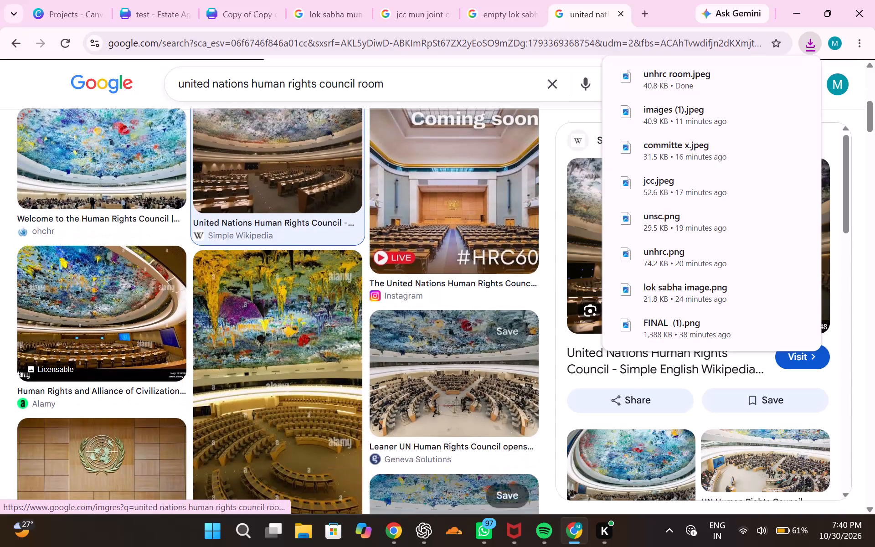
scroll(492, 221, up, 1)
click(482, 227)
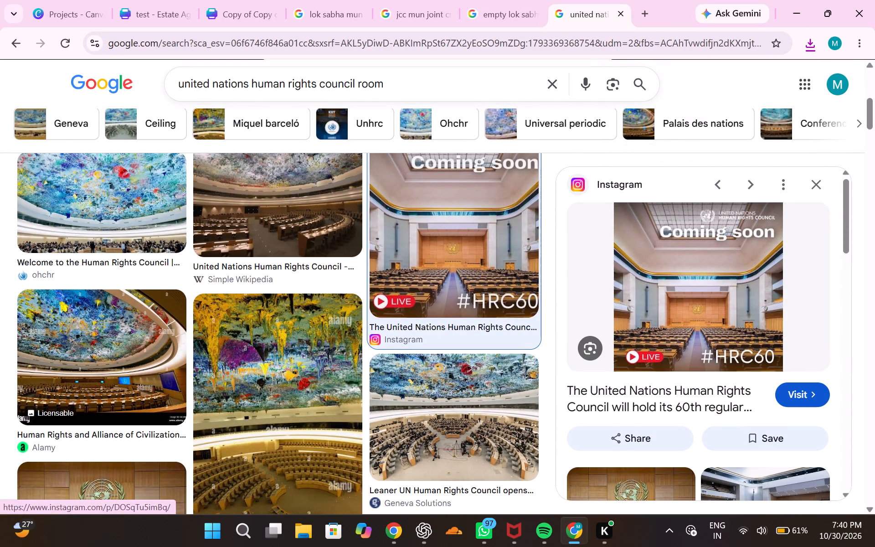
scroll(545, 393, up, 2)
scroll(452, 383, up, 4)
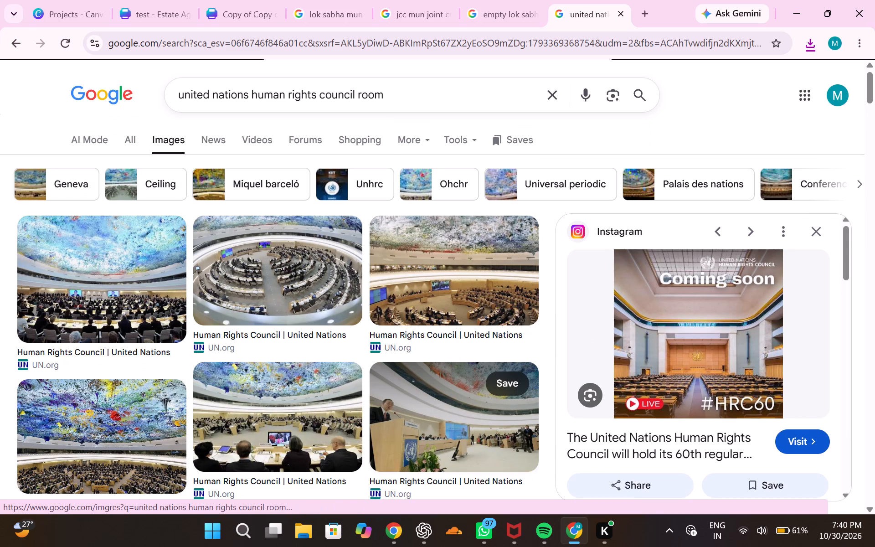
click(810, 232)
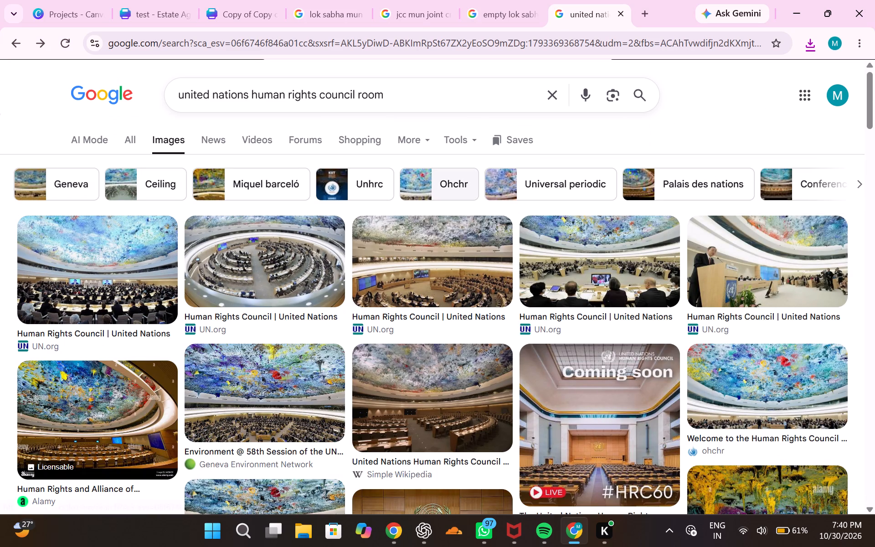
Narrow the human rights council room image results with the Ohchr filter.
click(416, 178)
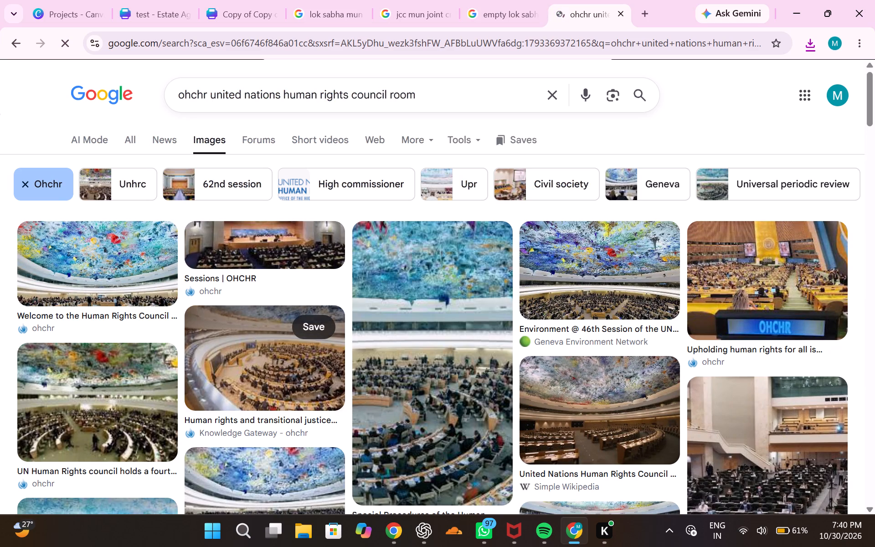
Look through the OHCHR-filtered image results for other Human Rights Council room photos.
scroll(322, 384, down, 1)
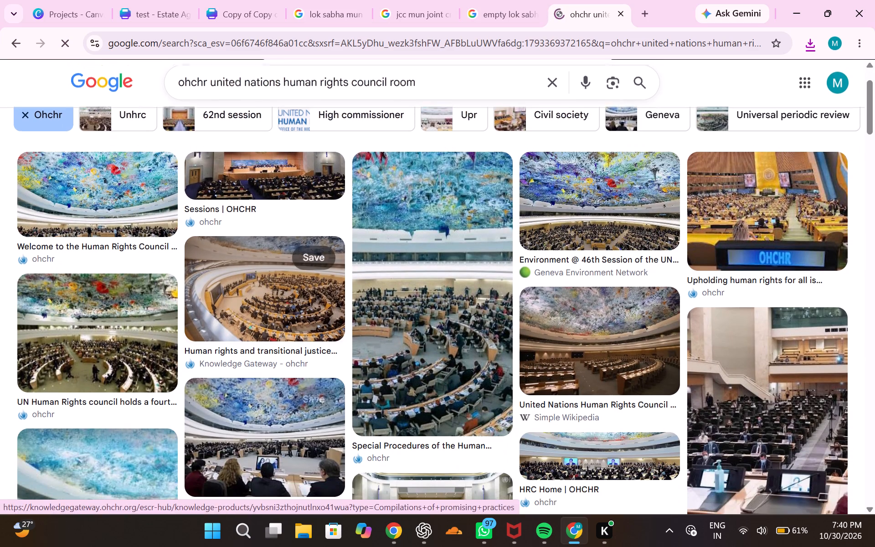
scroll(322, 384, down, 4)
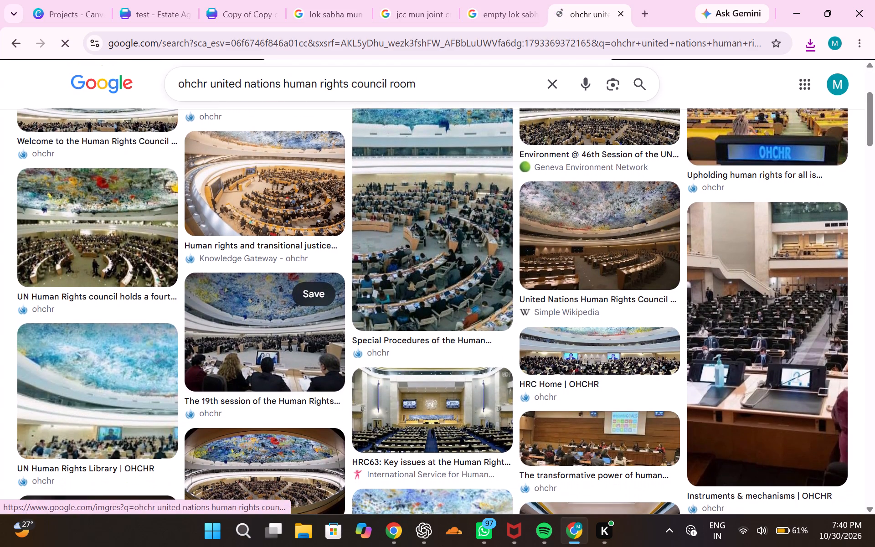
scroll(322, 384, down, 2)
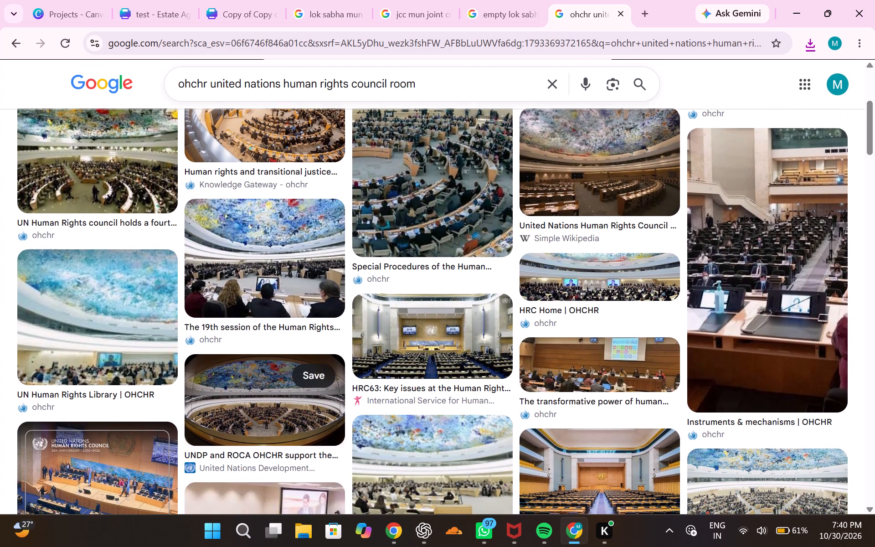
scroll(322, 384, down, 1)
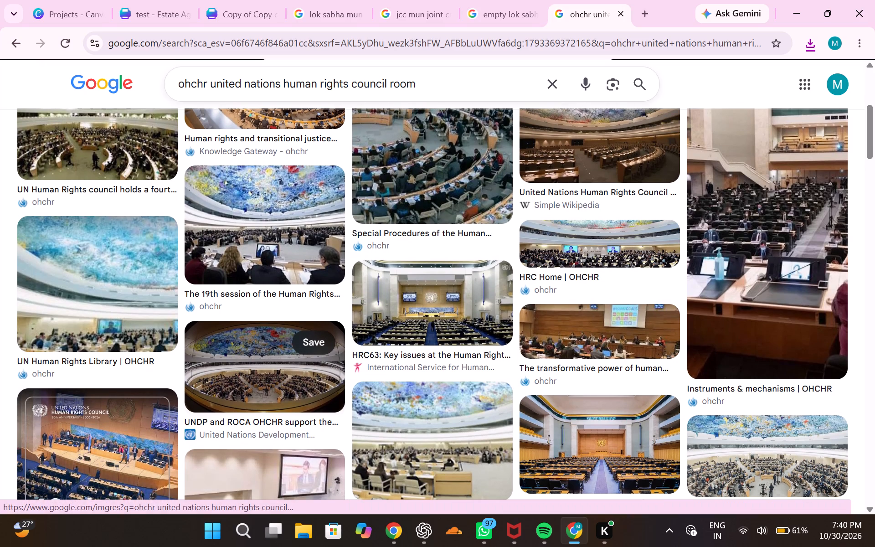
scroll(322, 384, down, 2)
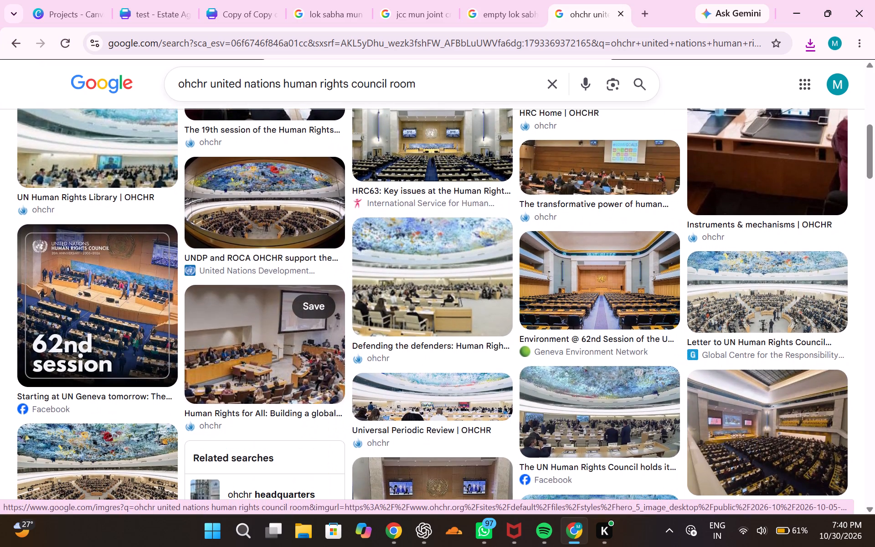
scroll(322, 384, down, 2)
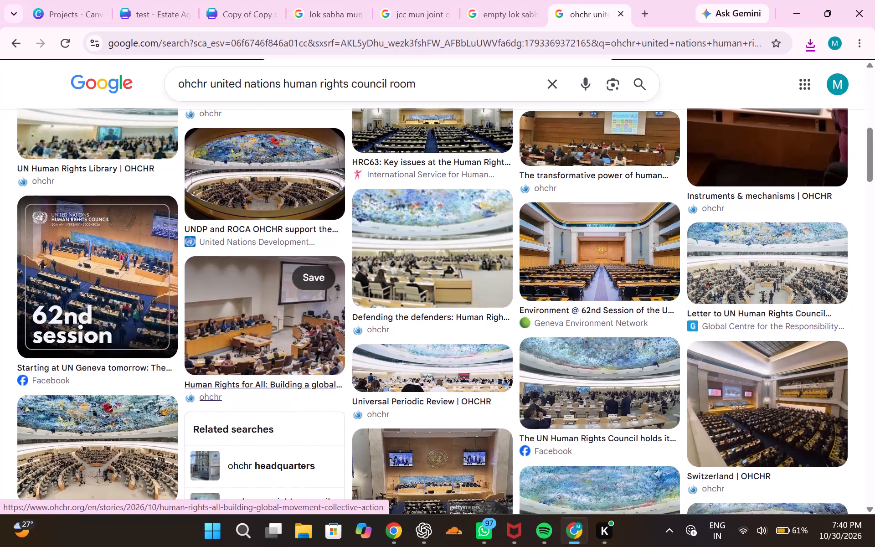
scroll(322, 384, down, 1)
scroll(322, 384, up, 6)
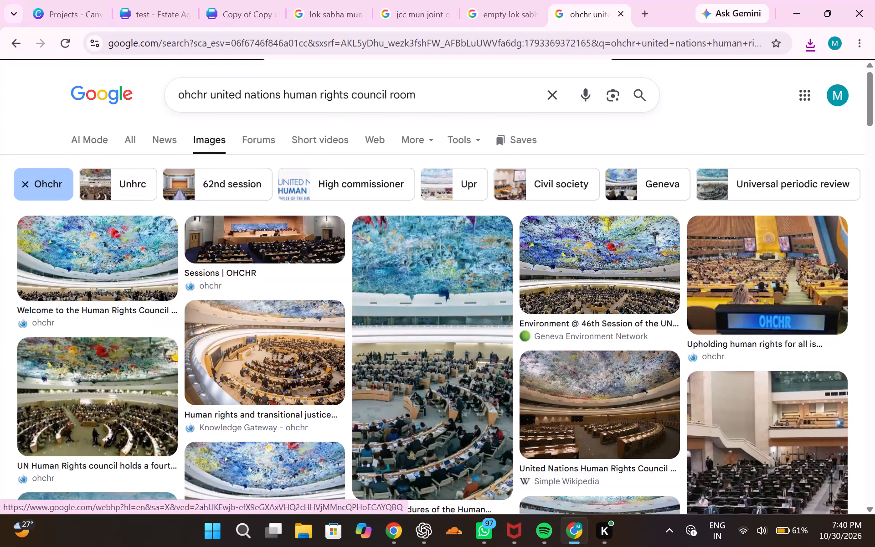
Return to the unfiltered results and change the image search to "united nations human security council room".
click(18, 46)
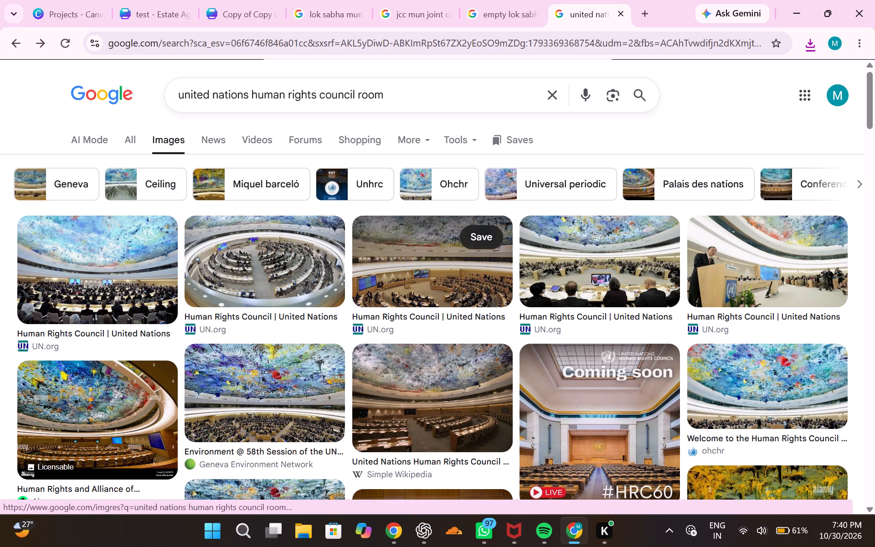
click(352, 90)
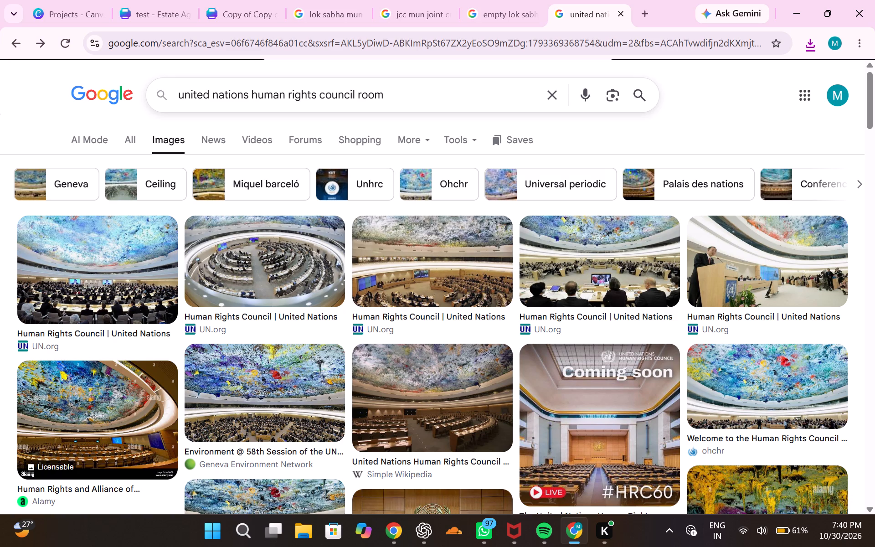
click(317, 96)
key(BackSpace)
key(BackSpace)
key(BackSpace)
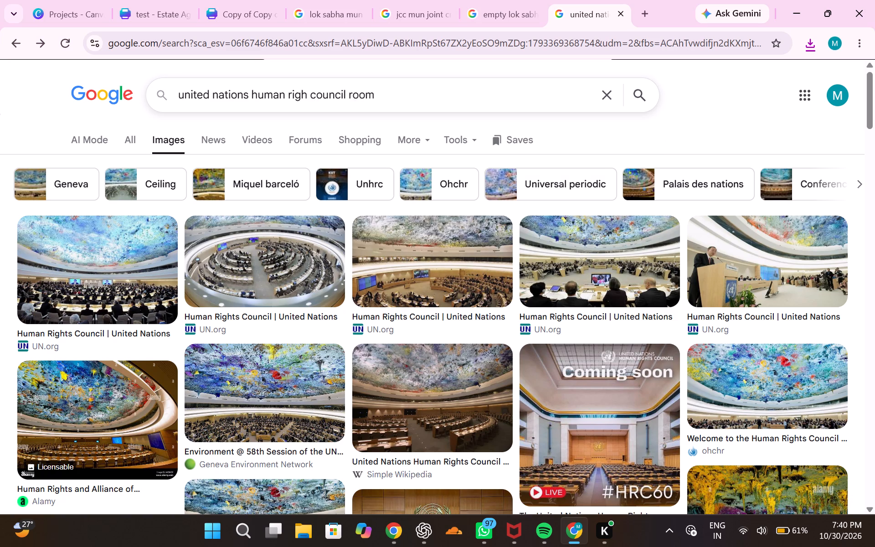
key(BackSpace)
key(BackSpace)
key(BackSpace)
text(security)
key(Return)
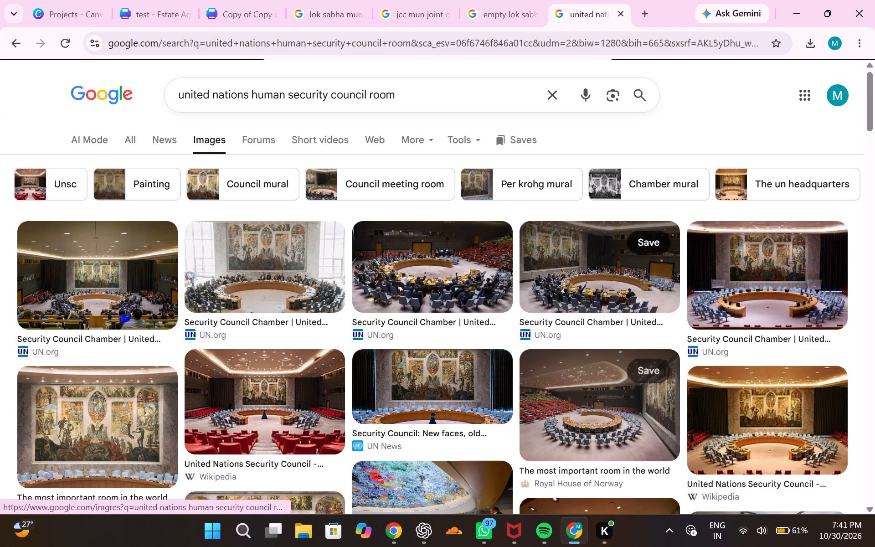
Save the UN.org photo of the empty Security Council Chamber with the round table to Downloads as security room.
click(738, 290)
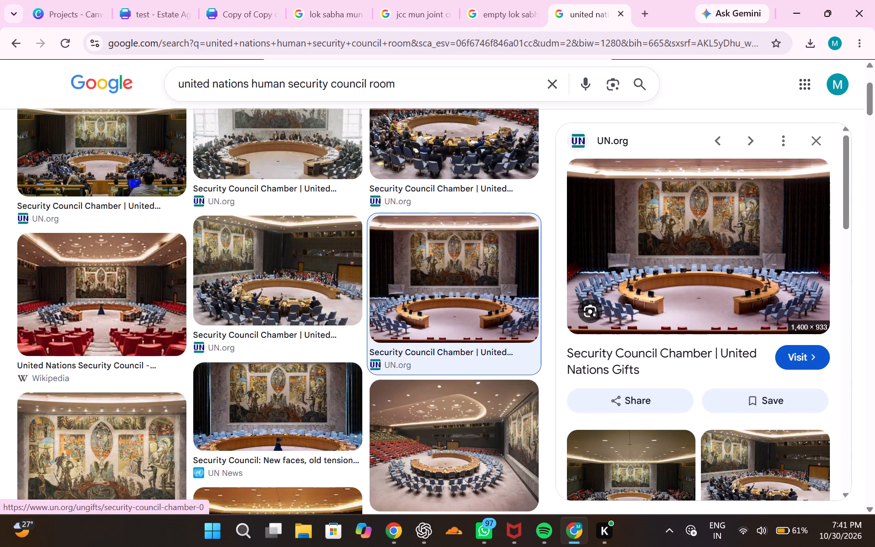
right_click(740, 235)
click(604, 400)
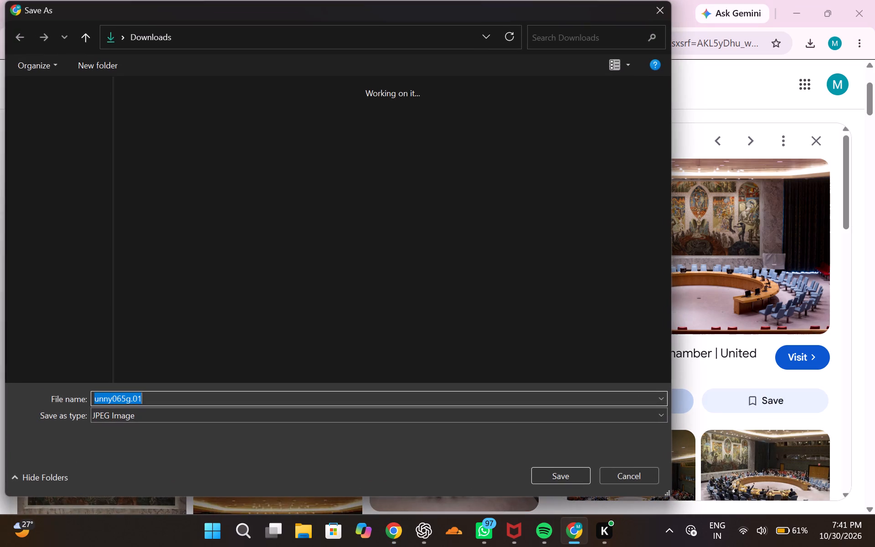
key(BackSpace)
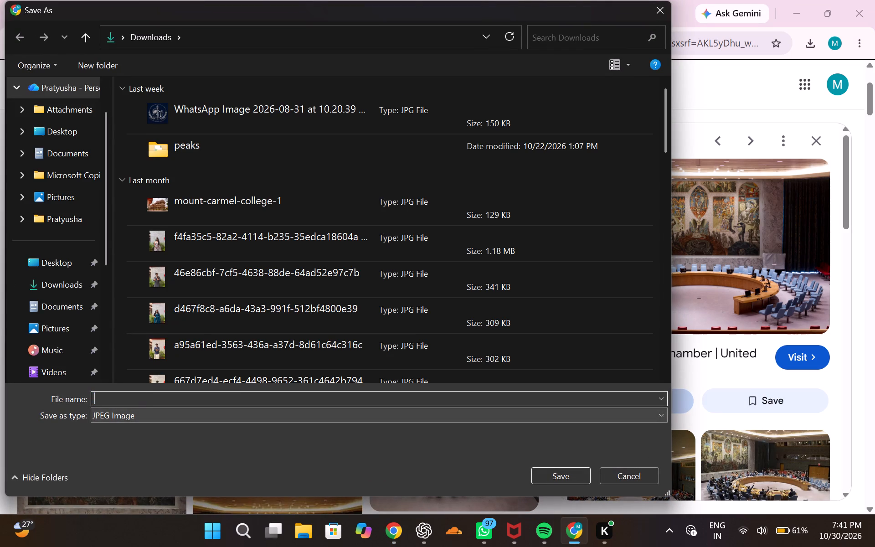
text(security room)
key(Return)
scroll(680, 455, down, 1)
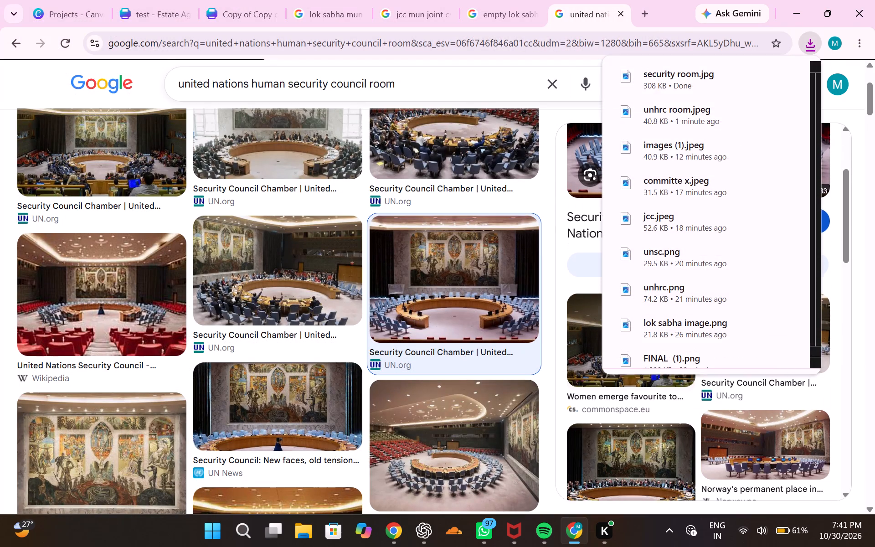
scroll(680, 455, down, 2)
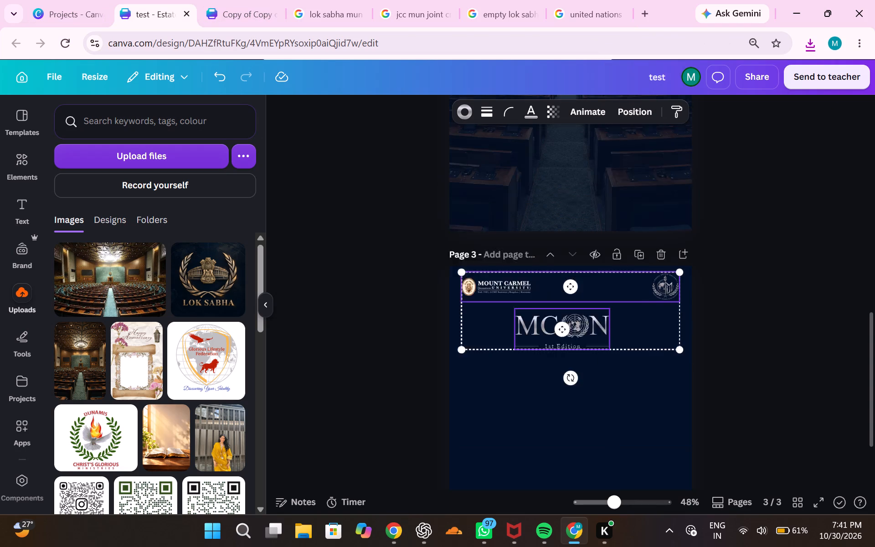
scroll(437, 287, up, 3)
click(554, 363)
click(554, 363)
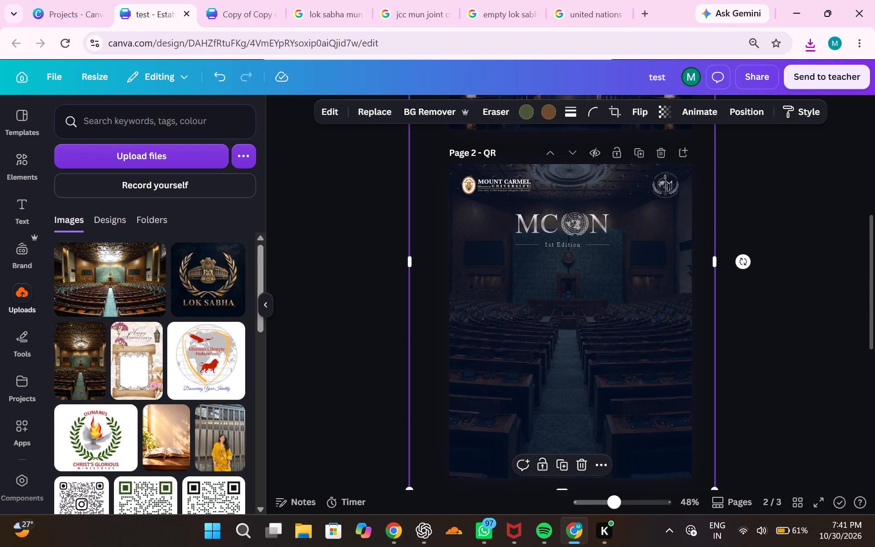
click(576, 250)
click(597, 226)
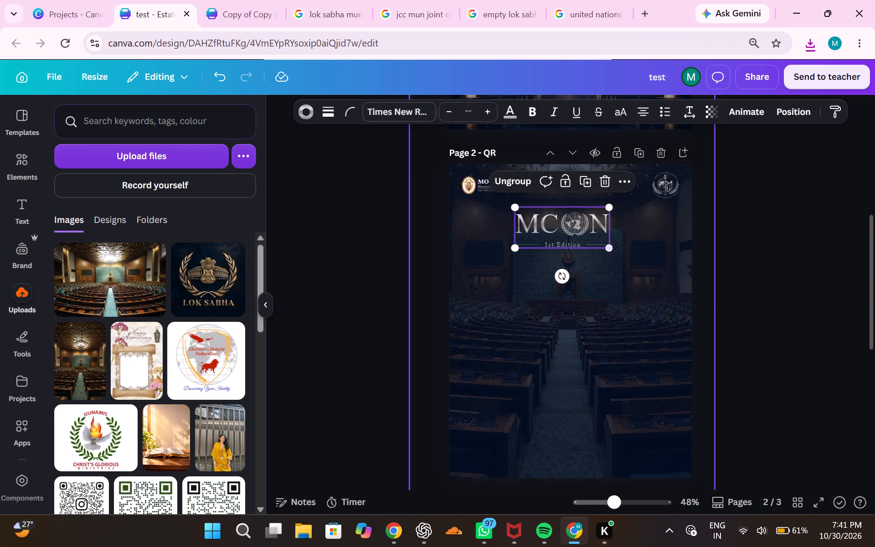
drag(611, 247, 630, 248)
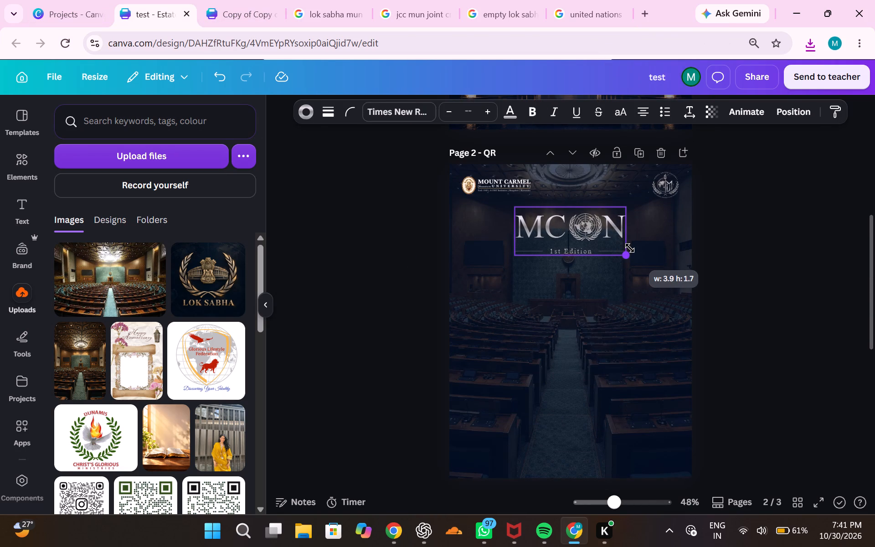
drag(630, 248, 630, 248)
click(767, 260)
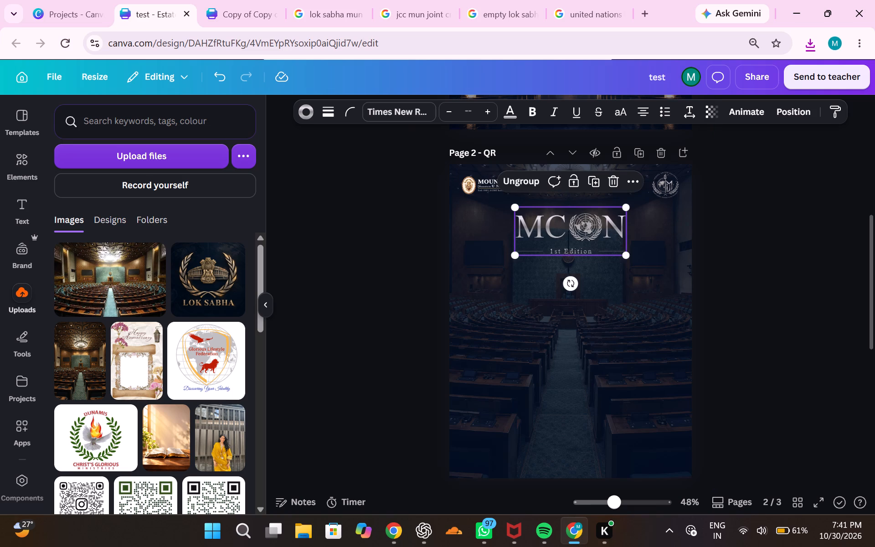
Upload "Lok Sabha Gold Emblem on Dark Green" from Downloads, place it on page 2 and remove its background.
click(151, 155)
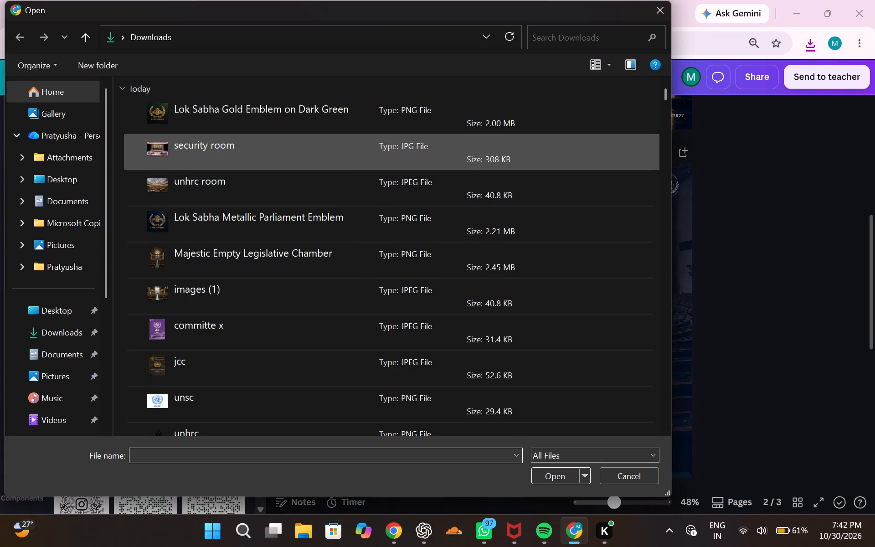
click(211, 119)
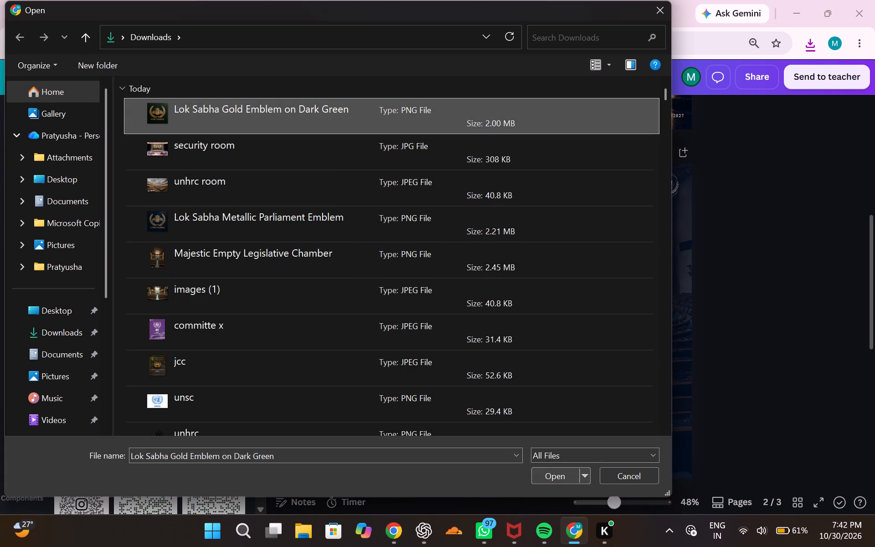
click(556, 475)
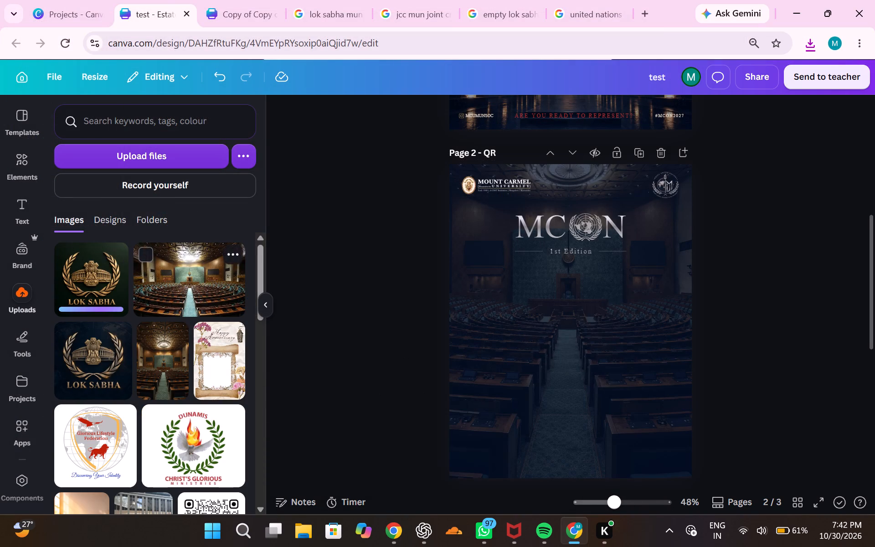
click(89, 294)
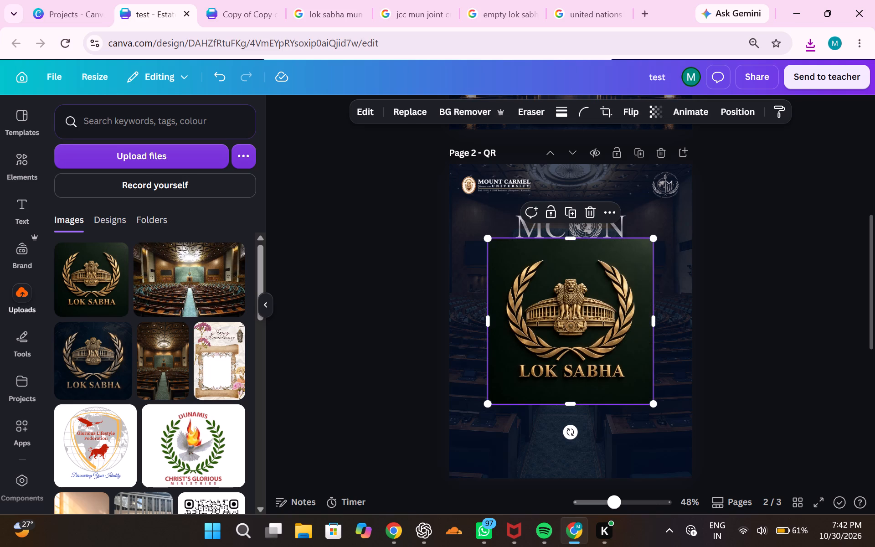
click(424, 109)
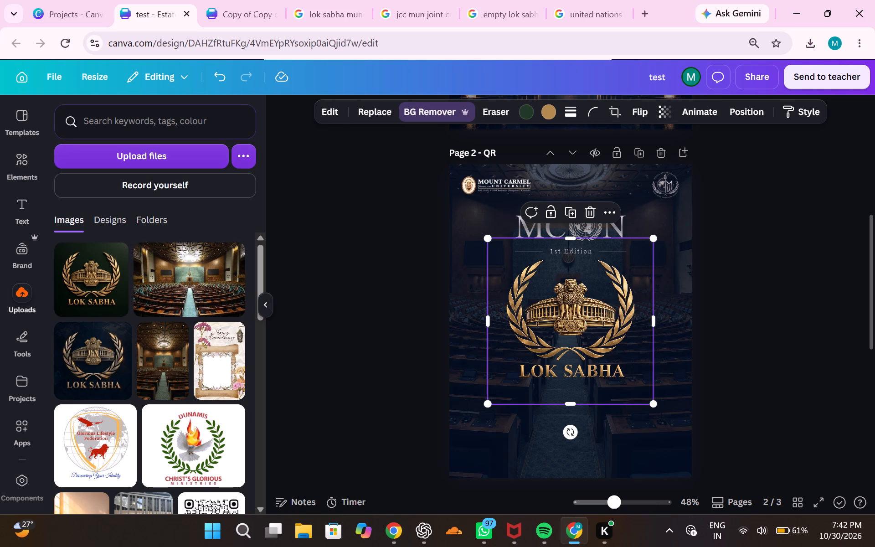
Move the Lok Sabha emblem just below the 1st Edition line on page 2, centred horizontally on the page.
drag(613, 337, 606, 361)
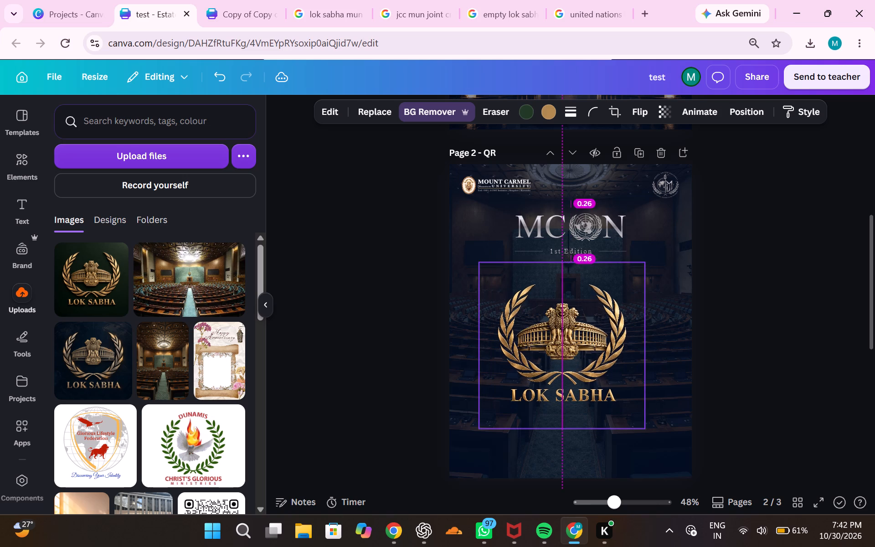
drag(606, 361, 608, 356)
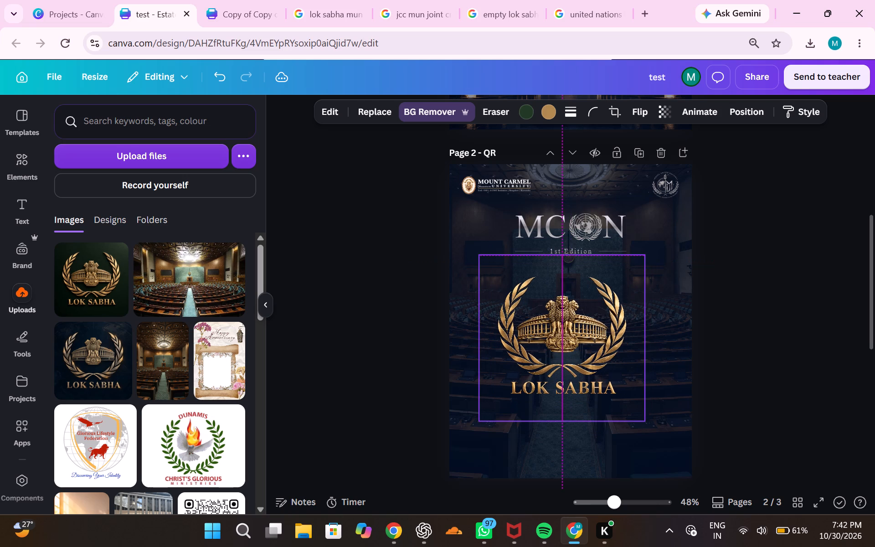
drag(608, 356, 608, 358)
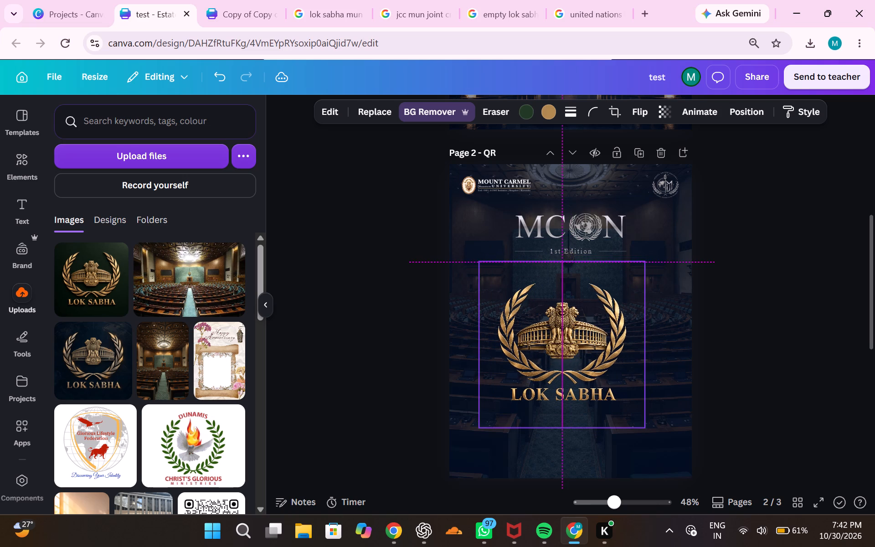
drag(608, 358, 610, 358)
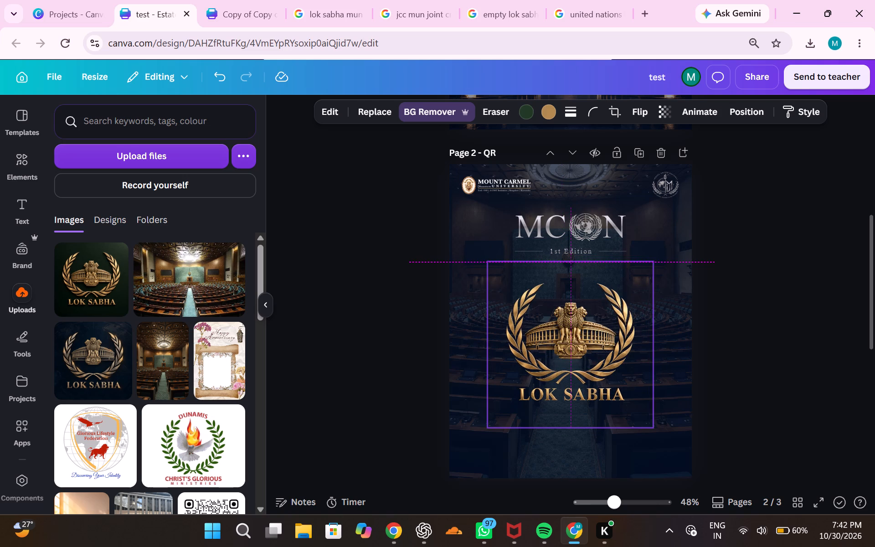
drag(610, 358, 608, 358)
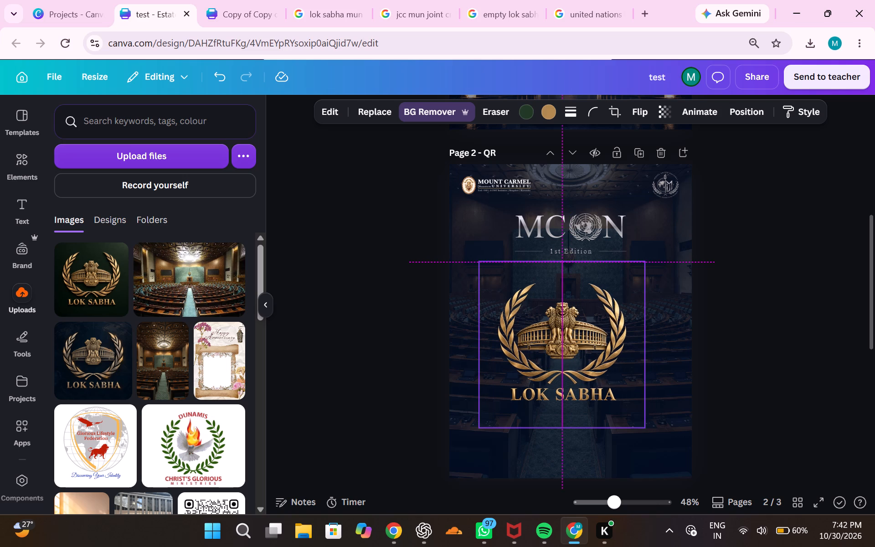
drag(608, 358, 610, 358)
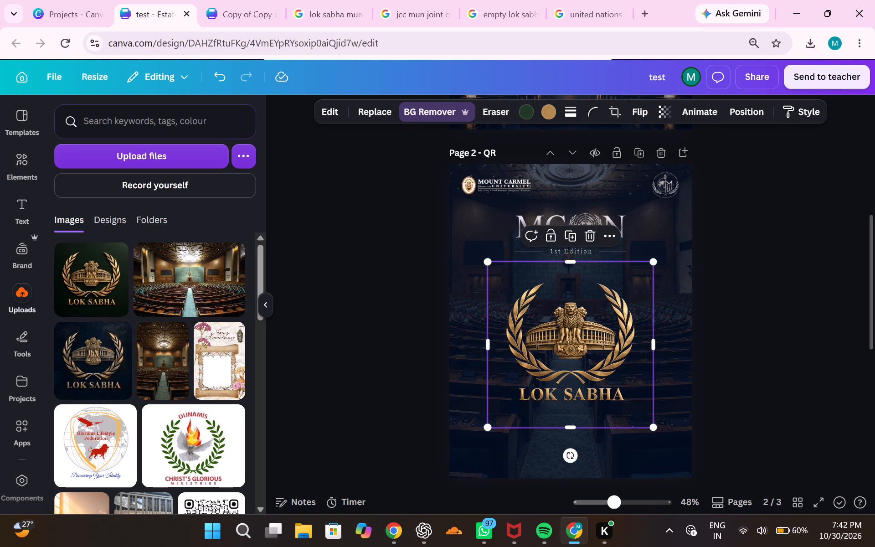
Upscale the Lok Sabha emblem image on page 2 and review the page.
click(332, 104)
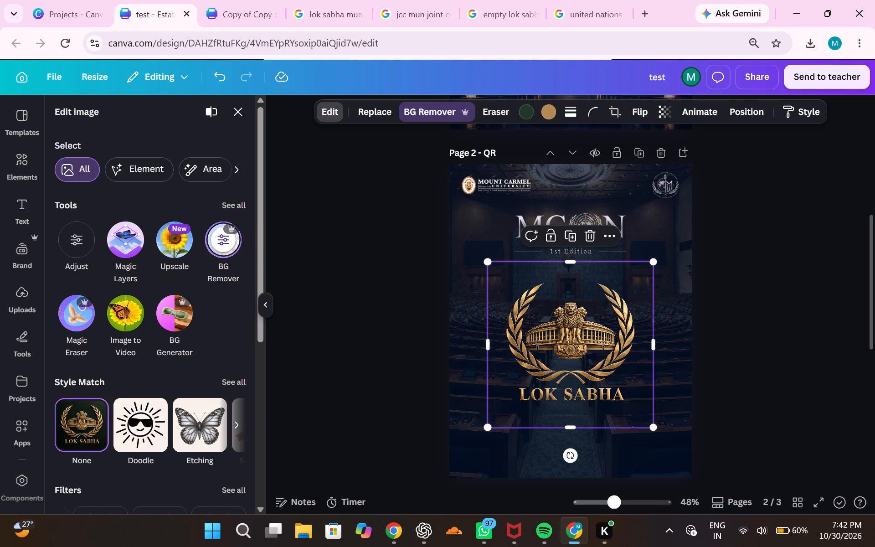
click(186, 251)
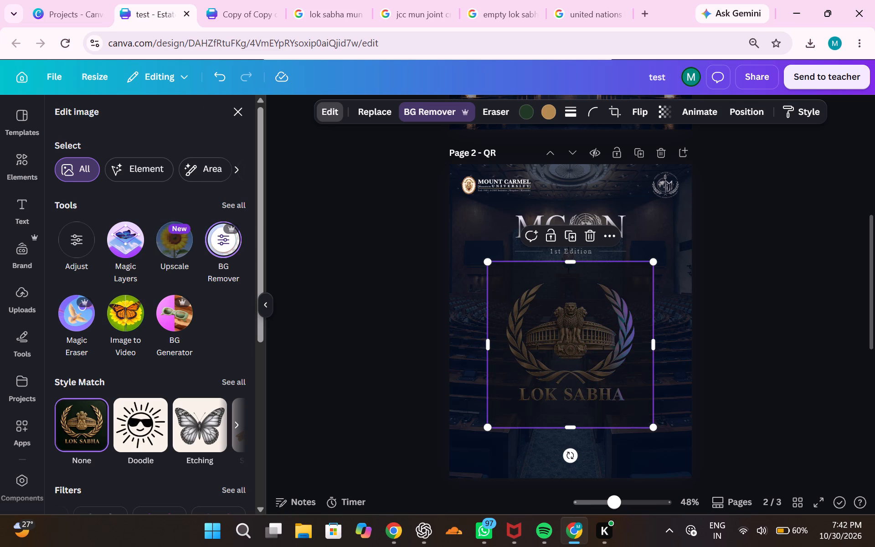
scroll(456, 357, down, 1)
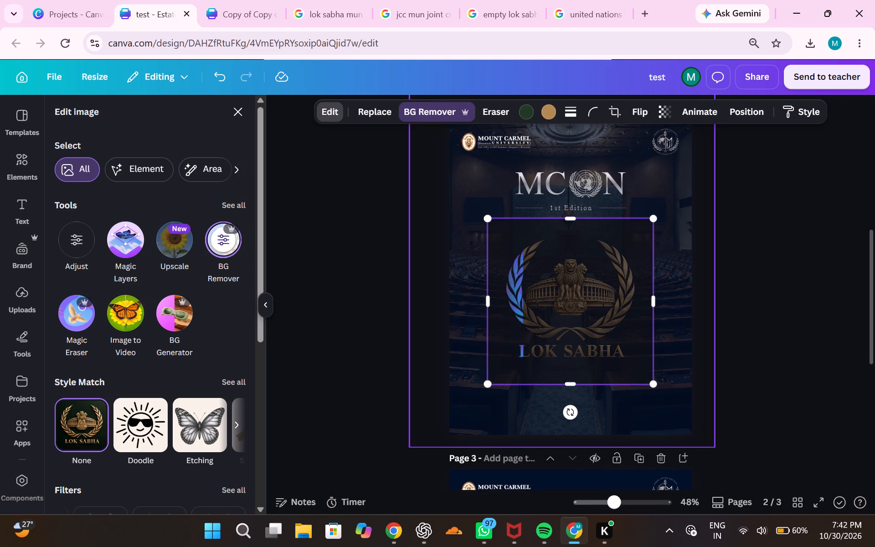
scroll(456, 357, down, 2)
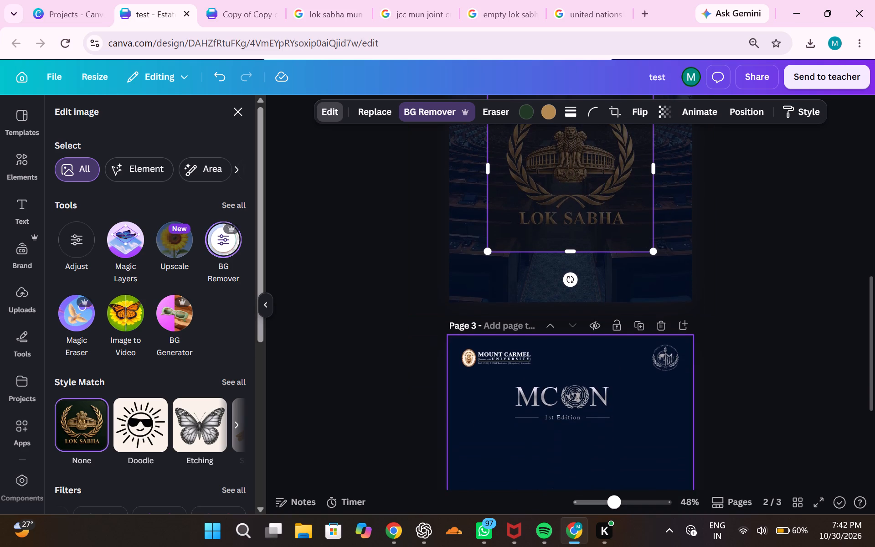
scroll(427, 326, up, 1)
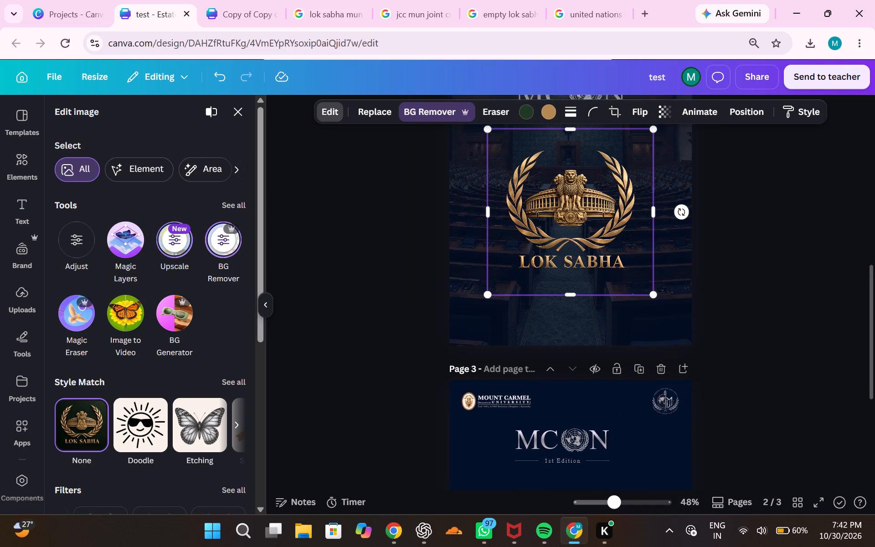
scroll(427, 326, up, 1)
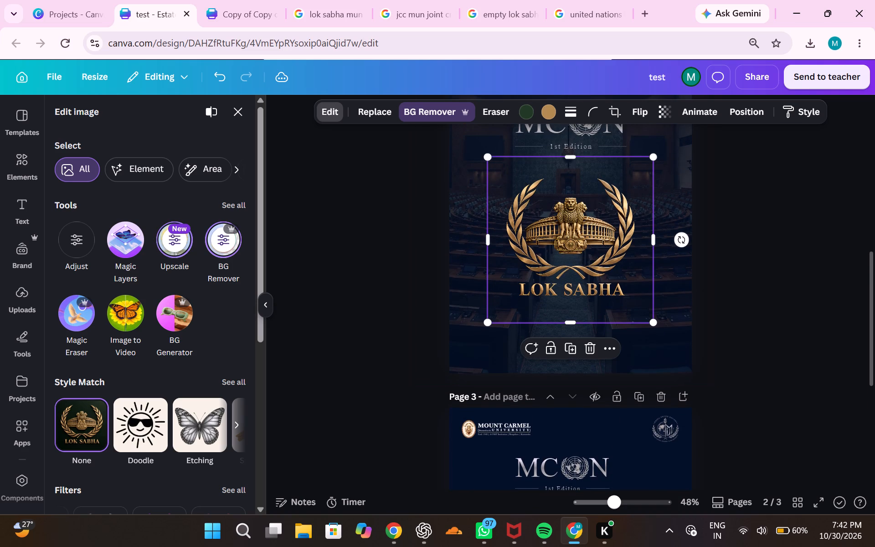
click(780, 330)
click(780, 330)
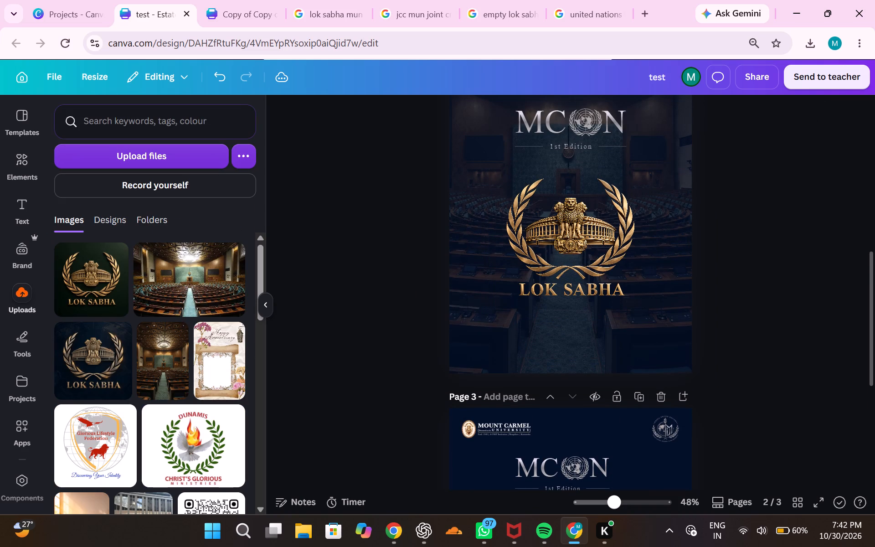
scroll(759, 311, up, 2)
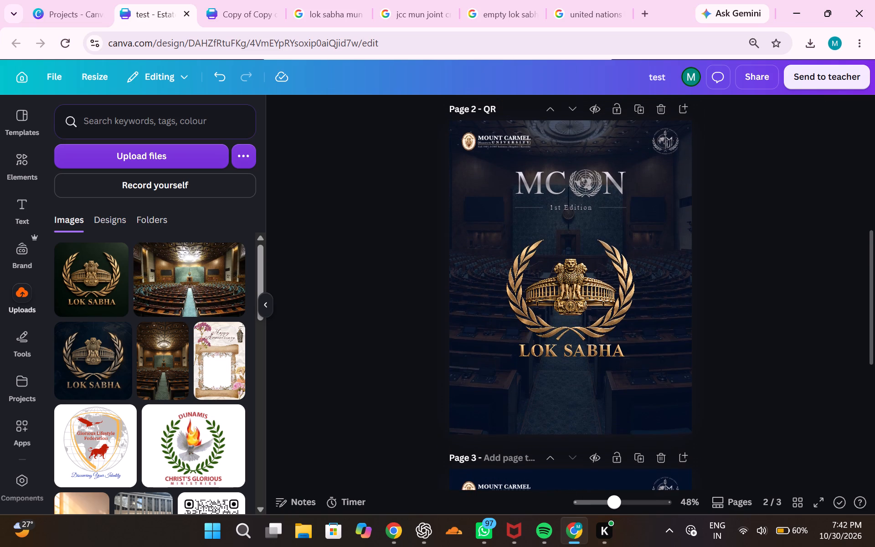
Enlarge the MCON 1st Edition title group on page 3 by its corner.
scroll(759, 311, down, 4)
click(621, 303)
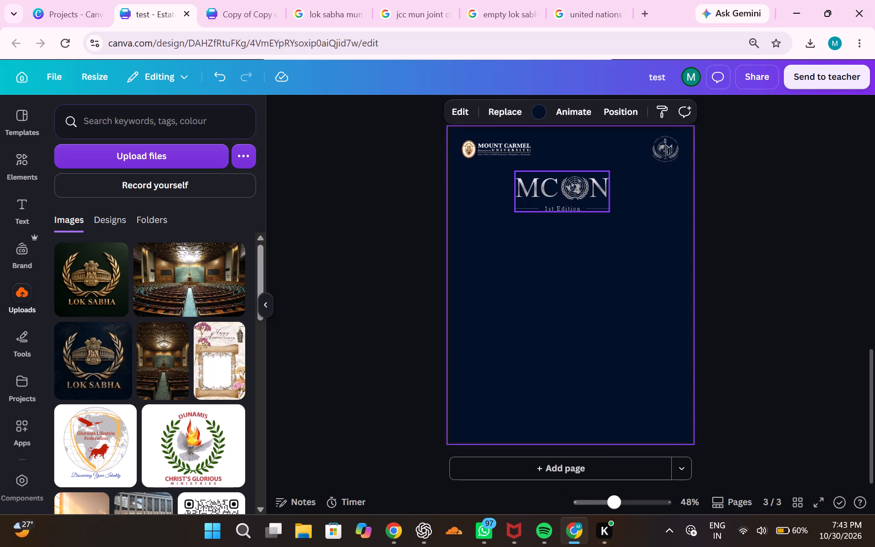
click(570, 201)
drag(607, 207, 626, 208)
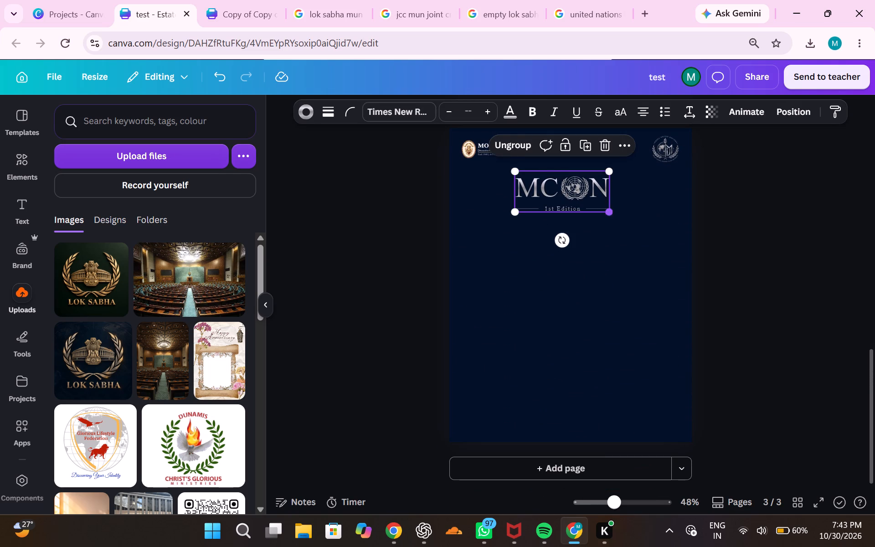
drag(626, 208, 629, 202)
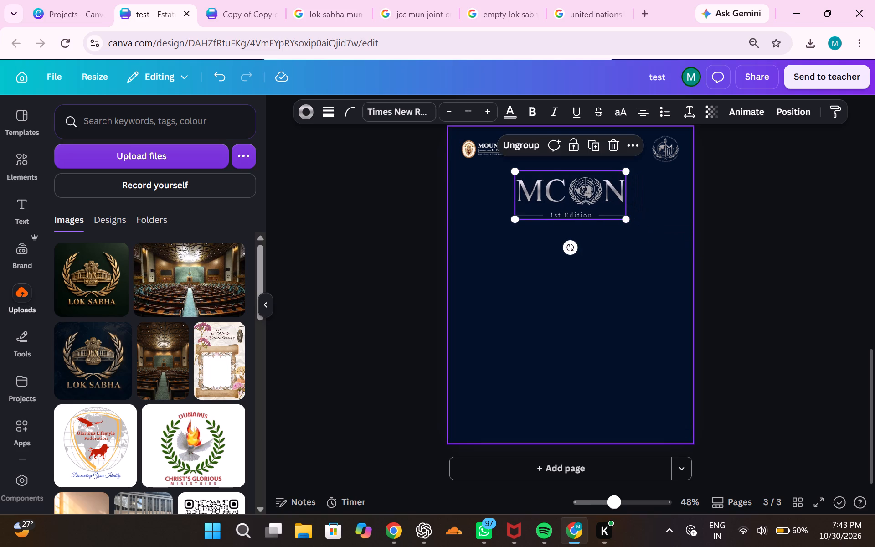
Replace the MCON title group on page 3 with a copy of the enlarged title group from page 2.
key(Delete)
scroll(629, 202, up, 4)
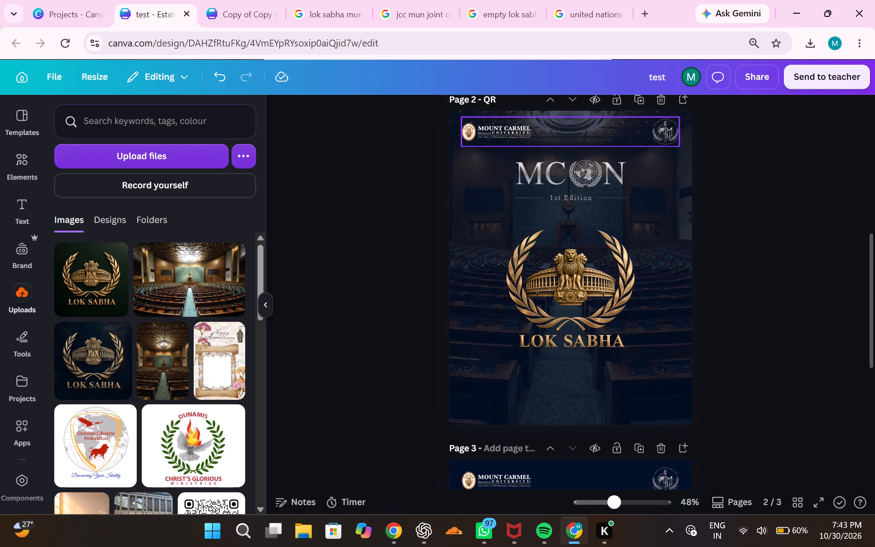
click(554, 181)
key(ctrl+c)
scroll(554, 181, down, 1)
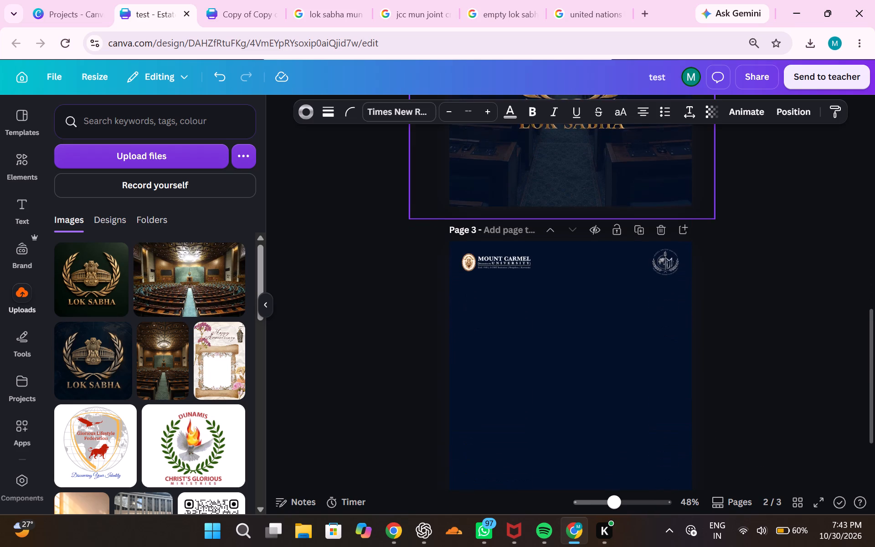
scroll(554, 181, down, 1)
click(551, 316)
key(ctrl+v)
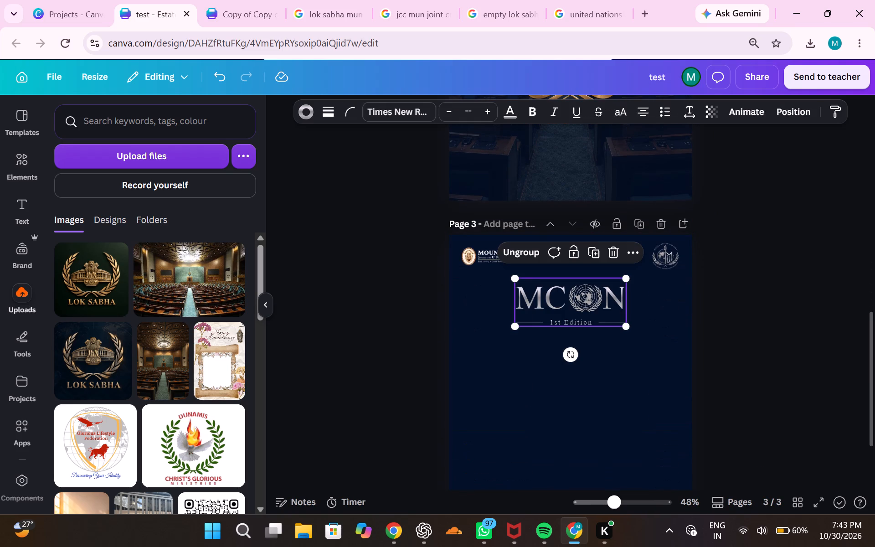
click(702, 322)
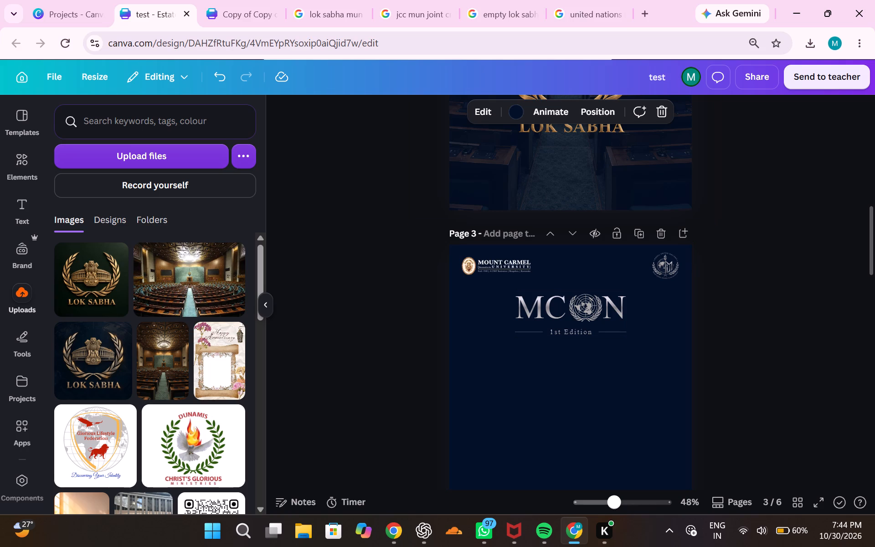
Switch to the United Nations image search in the browser and search Google Images for "crisis room".
click(583, 15)
triple_click(494, 79)
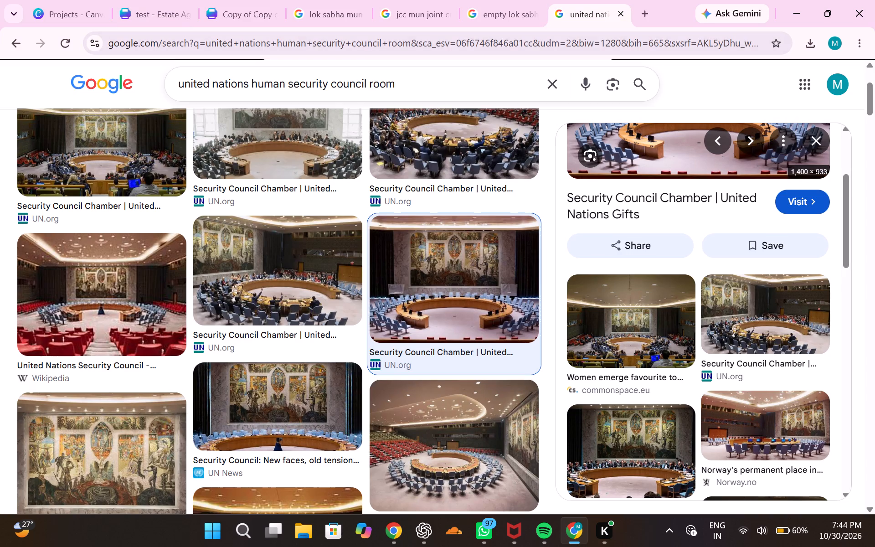
click(494, 79)
text(cris)
text(is room)
key(Return)
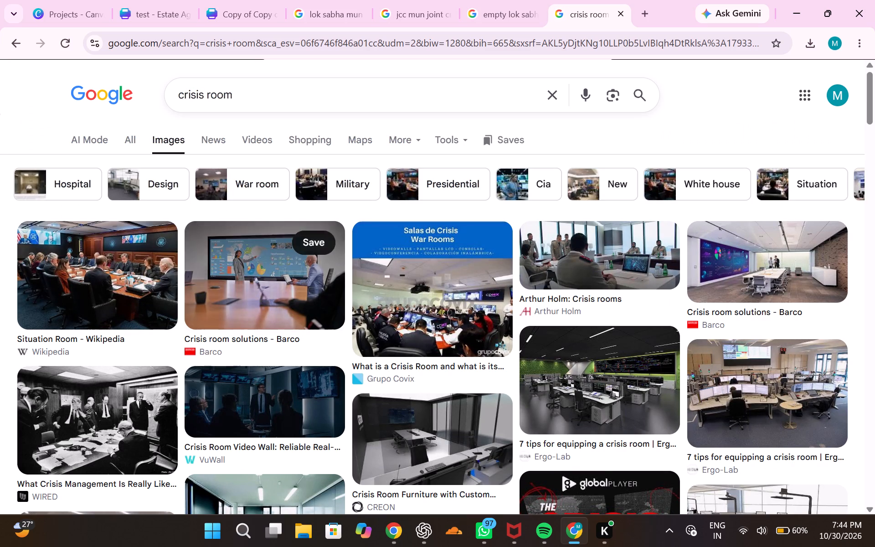
scroll(346, 382, down, 2)
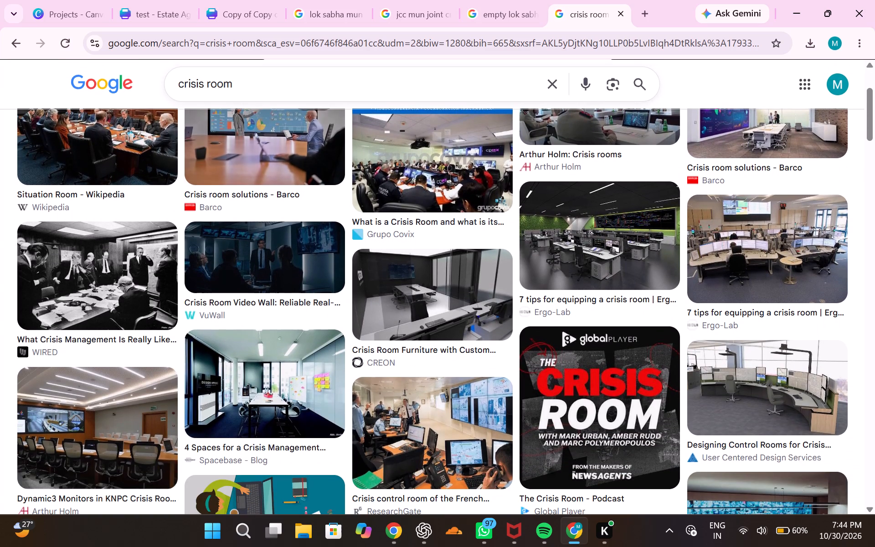
Refine the image search to "continuous crisis committee room", accepting the corrected spelling.
click(181, 84)
text(continous)
key(space)
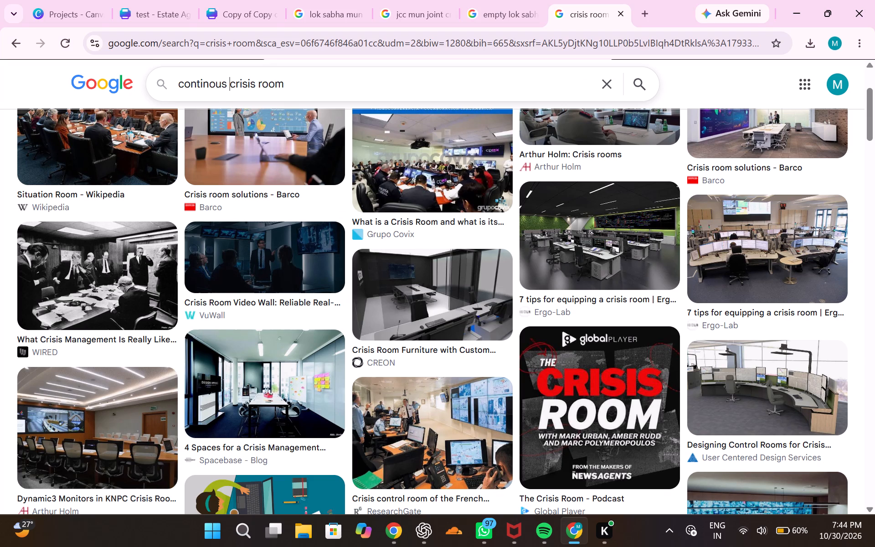
key(Right)
key(Right)
key(Right)
key(Right)
key(Right)
key(Right)
key(space)
text(commitee r)
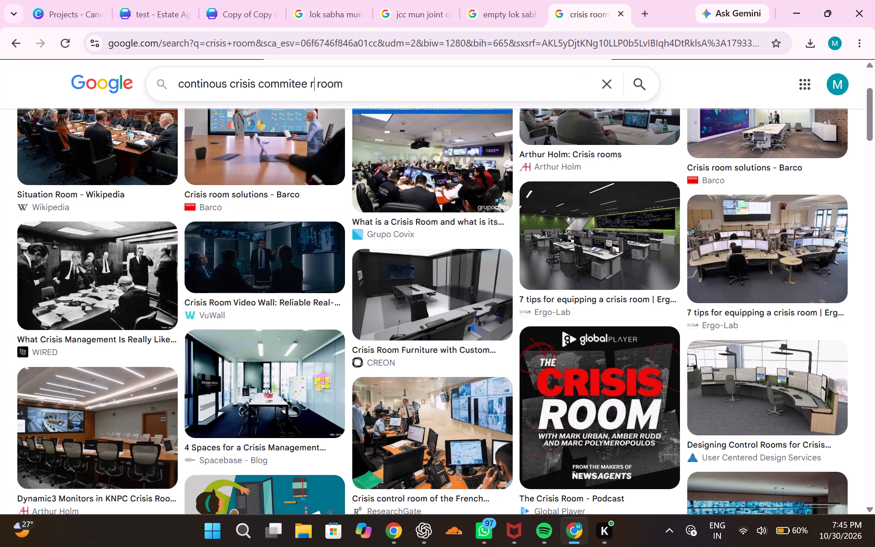
key(BackSpace)
key(Right)
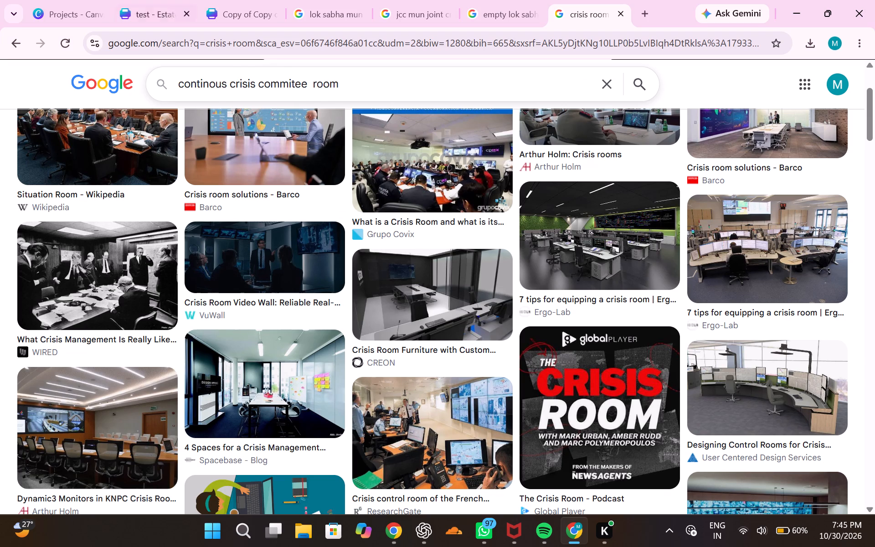
key(Return)
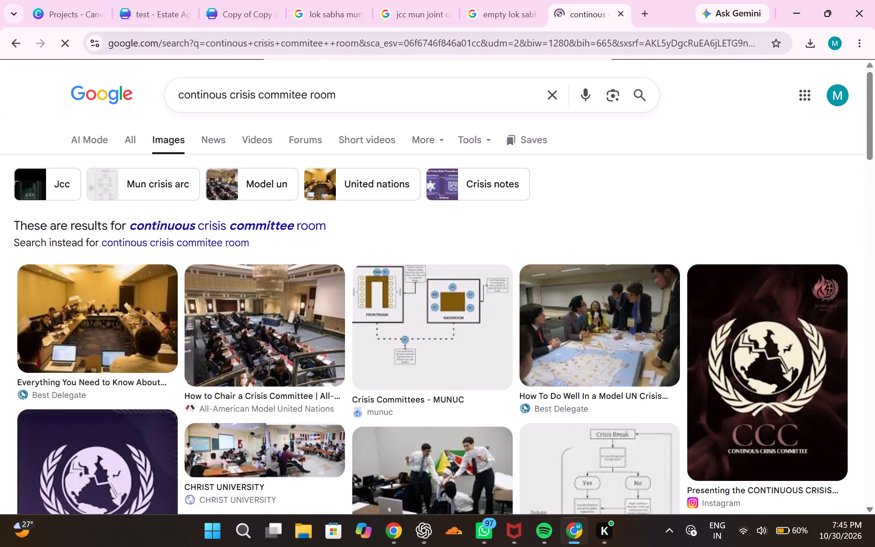
click(232, 227)
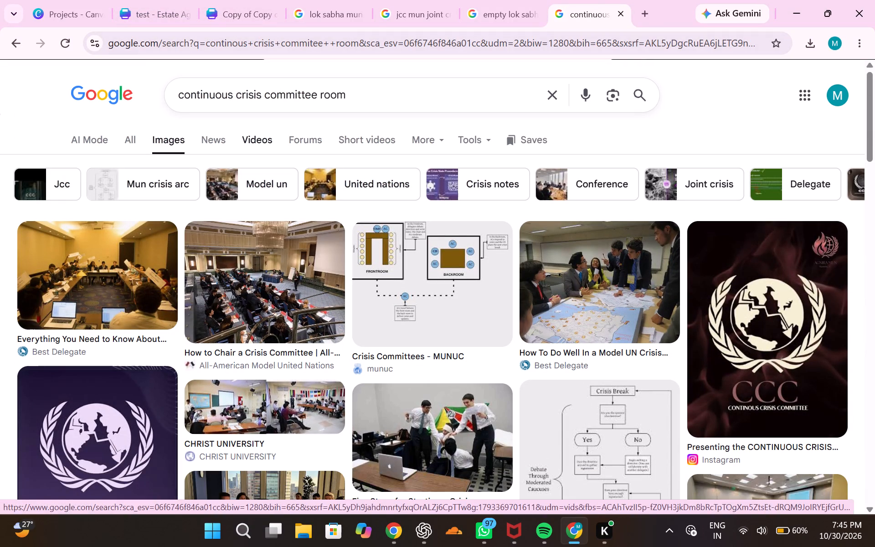
Refine the image search to "continuous crisis committee room emty".
click(378, 82)
key(space)
text(em)
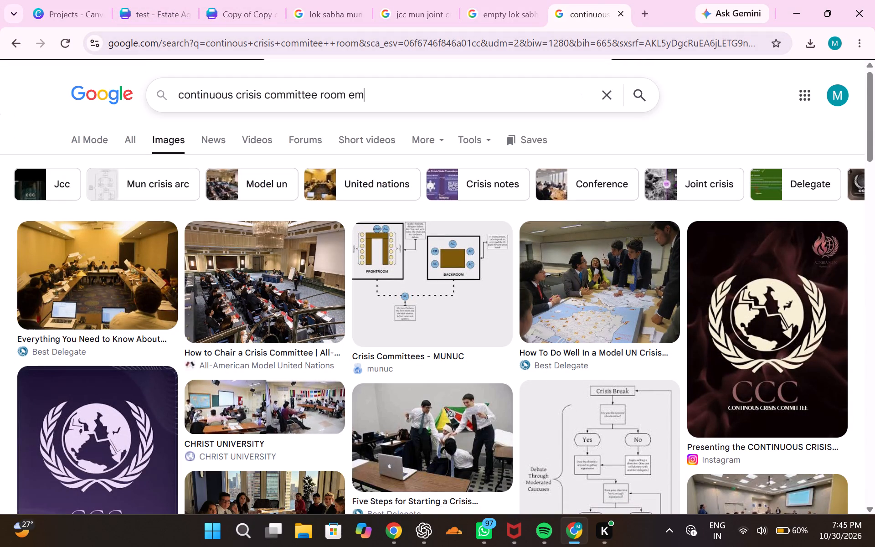
key(p)
key(BackSpace)
text(ty)
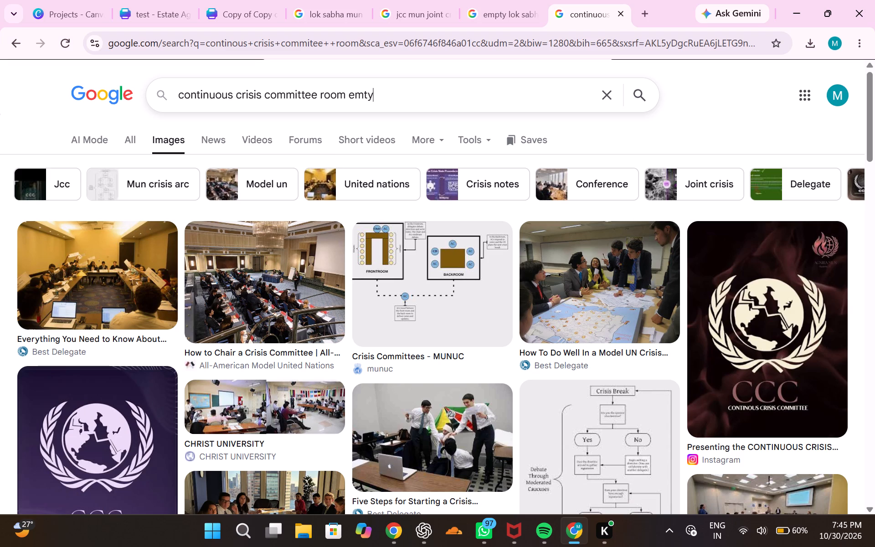
key(Return)
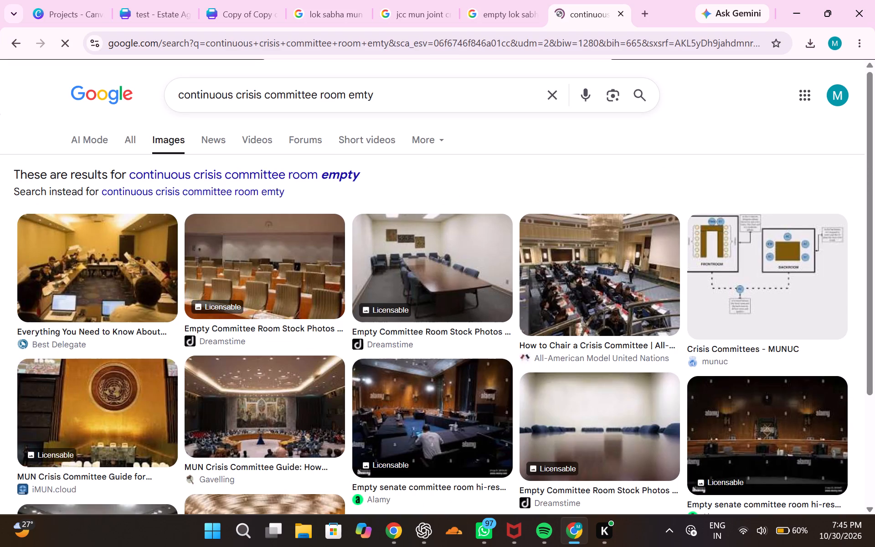
Find the Dreamstime photo of the large empty assembly hall in the results and save it to Downloads as "crisis".
scroll(276, 312, down, 1)
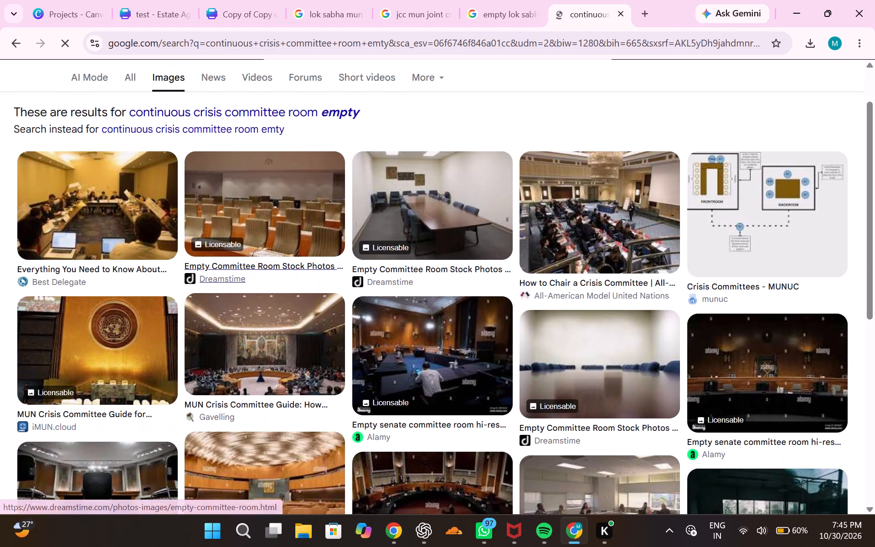
scroll(276, 312, down, 1)
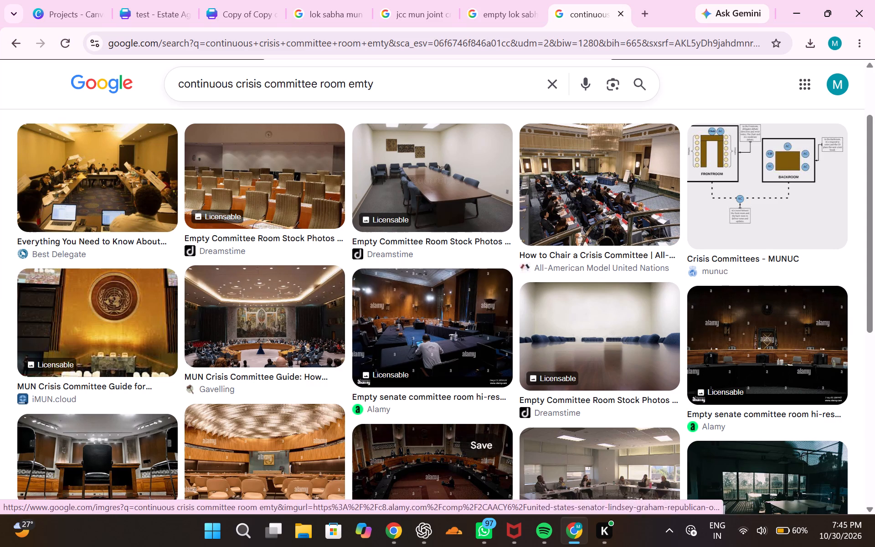
scroll(363, 406, down, 2)
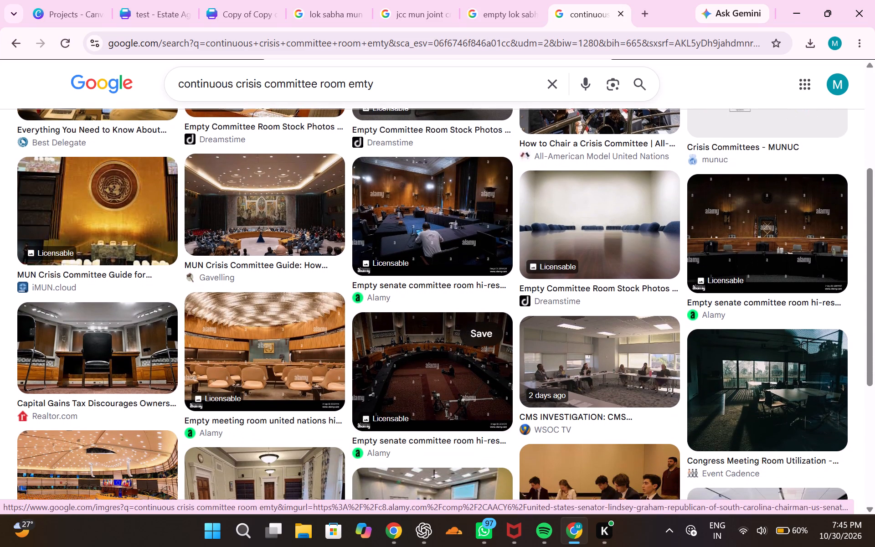
scroll(363, 406, down, 2)
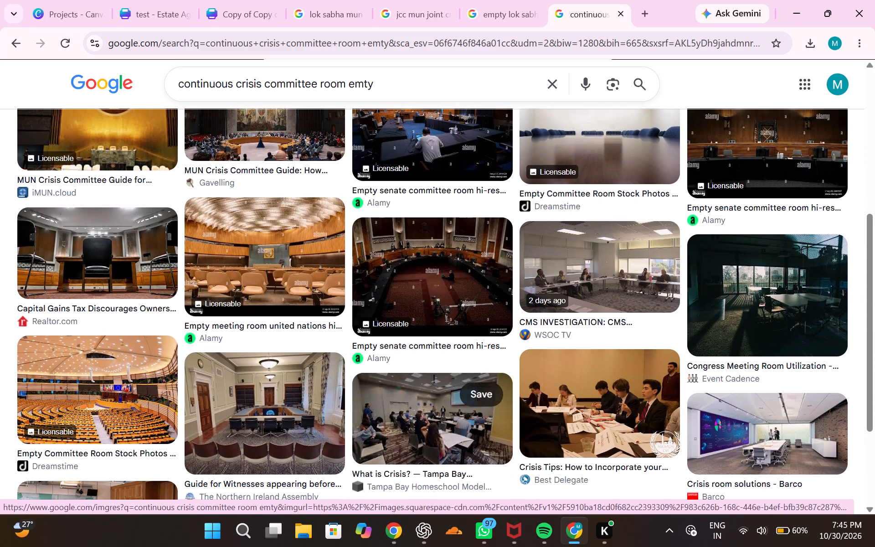
scroll(207, 430, down, 1)
click(91, 365)
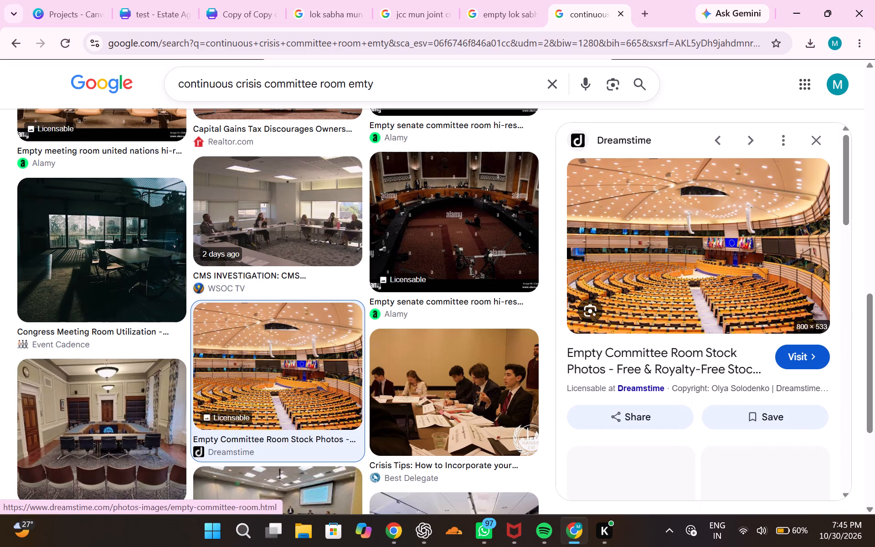
right_click(686, 204)
click(543, 407)
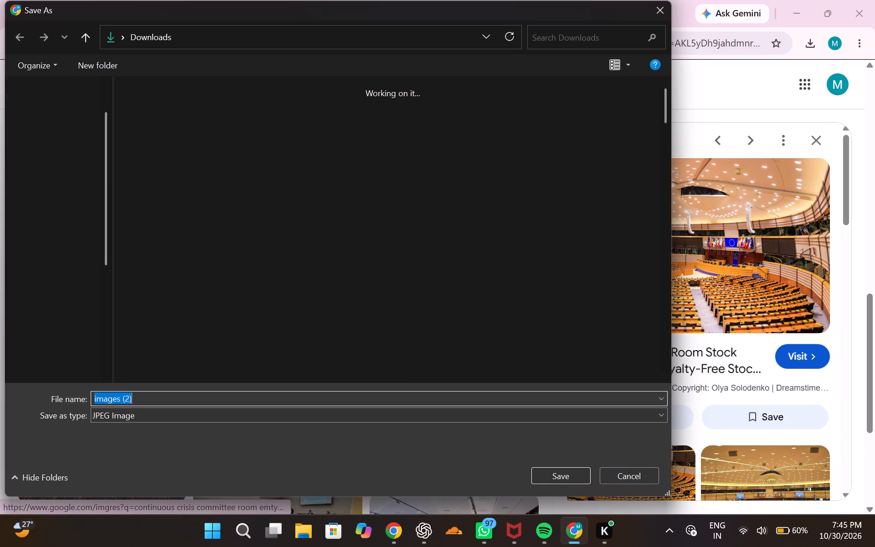
key(BackSpace)
text(crisis)
key(Return)
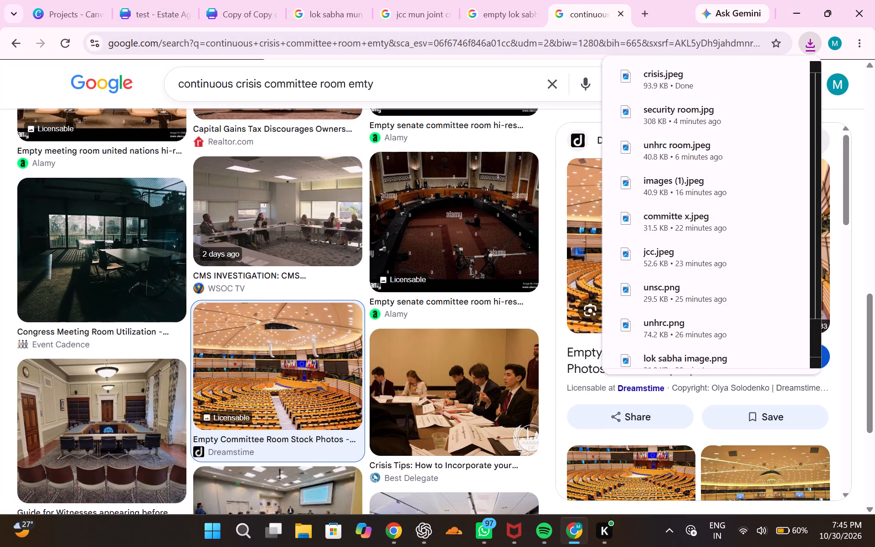
Close the image preview and look through the remaining empty committee room results.
click(829, 141)
scroll(708, 323, down, 3)
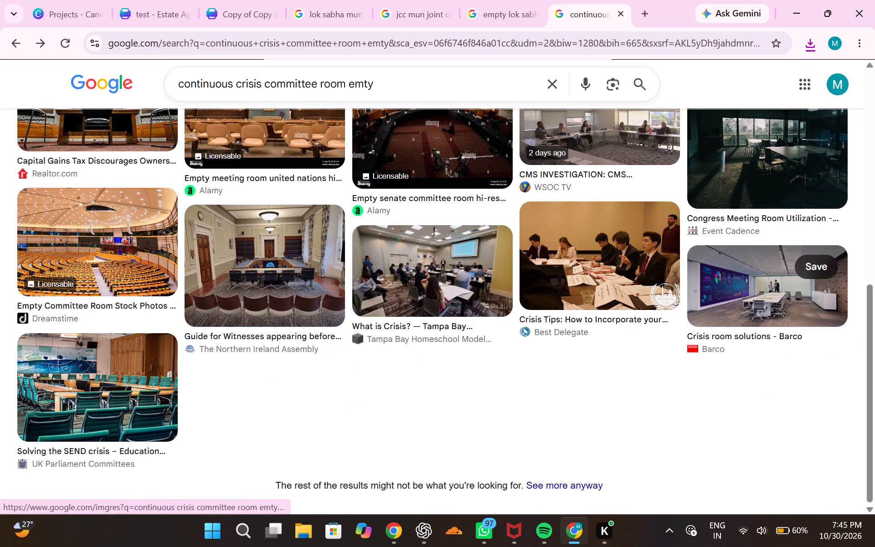
scroll(708, 323, down, 1)
scroll(708, 323, up, 7)
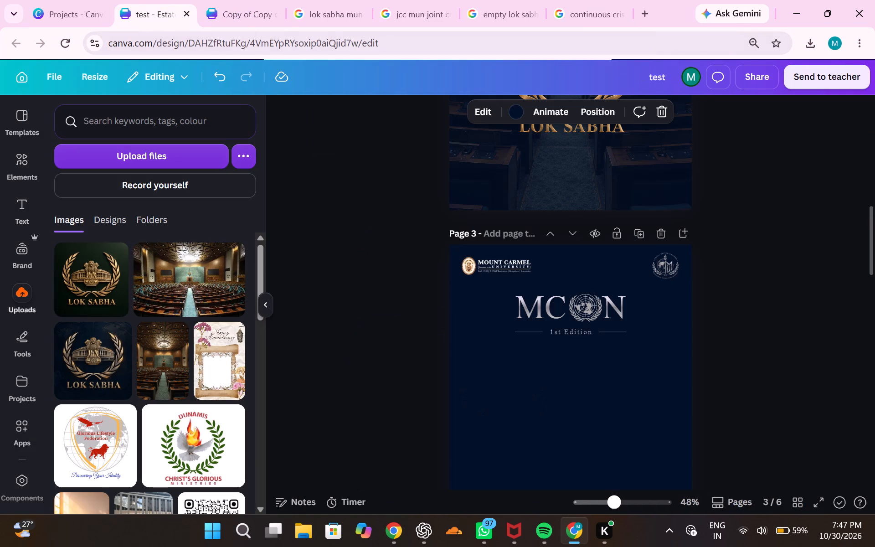
click(510, 395)
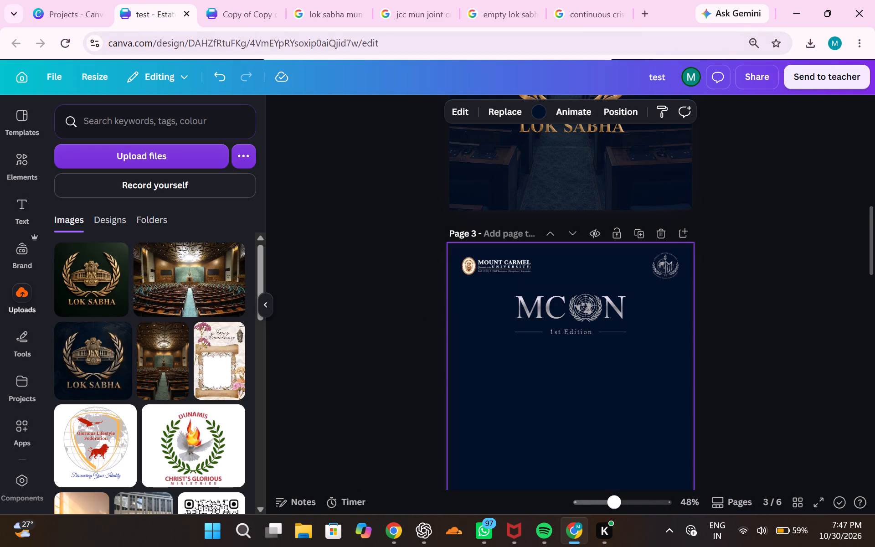
click(183, 158)
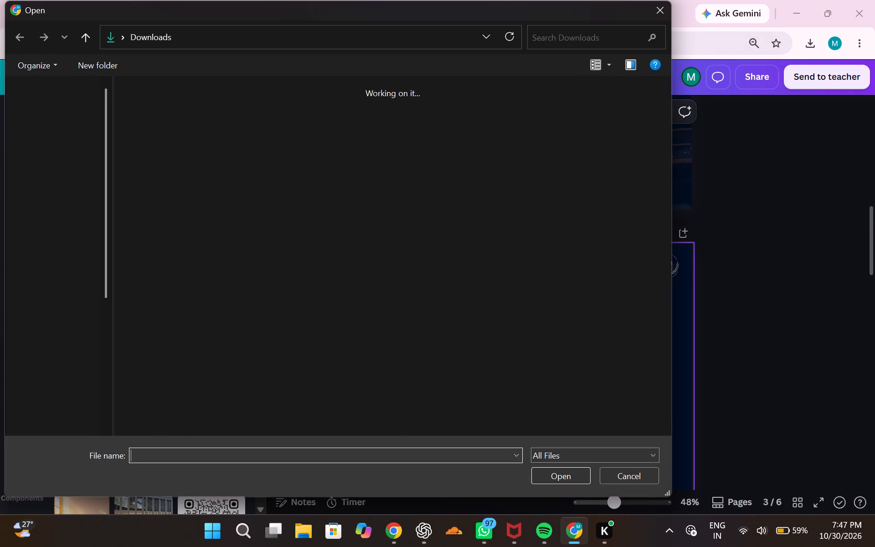
click(240, 120)
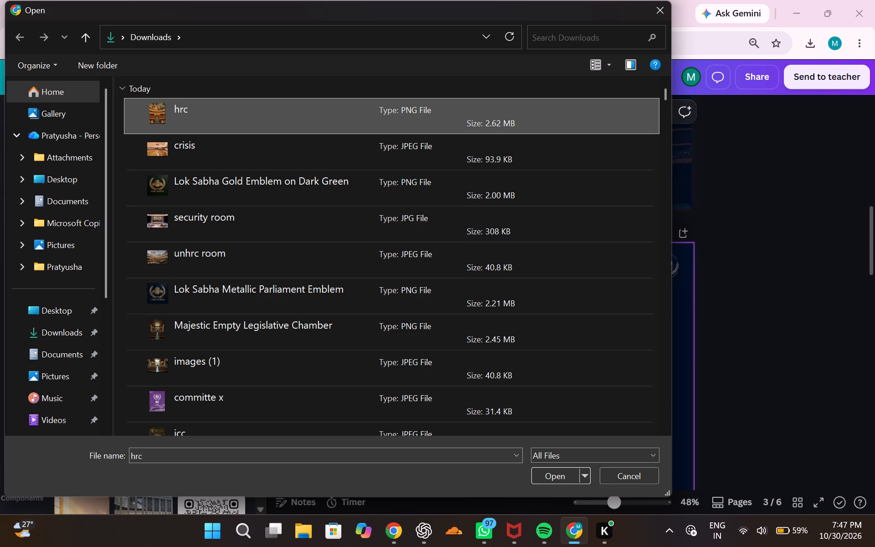
click(547, 476)
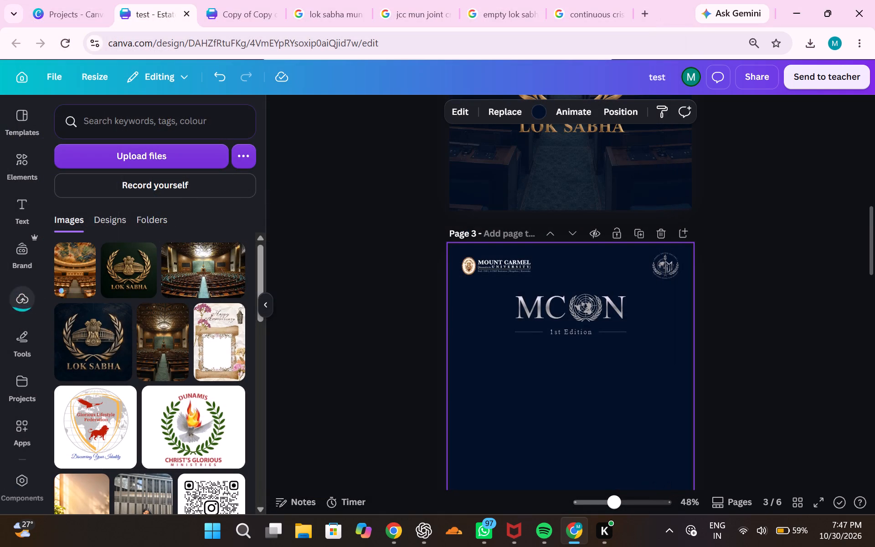
Place the uploaded "hrc" room image on page 3 and enlarge it to cover the whole page.
scroll(347, 391, down, 2)
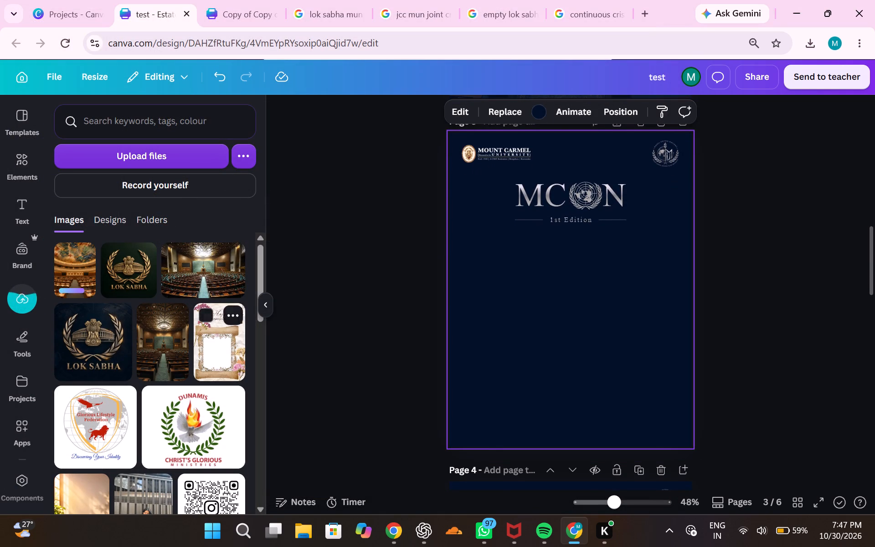
click(62, 259)
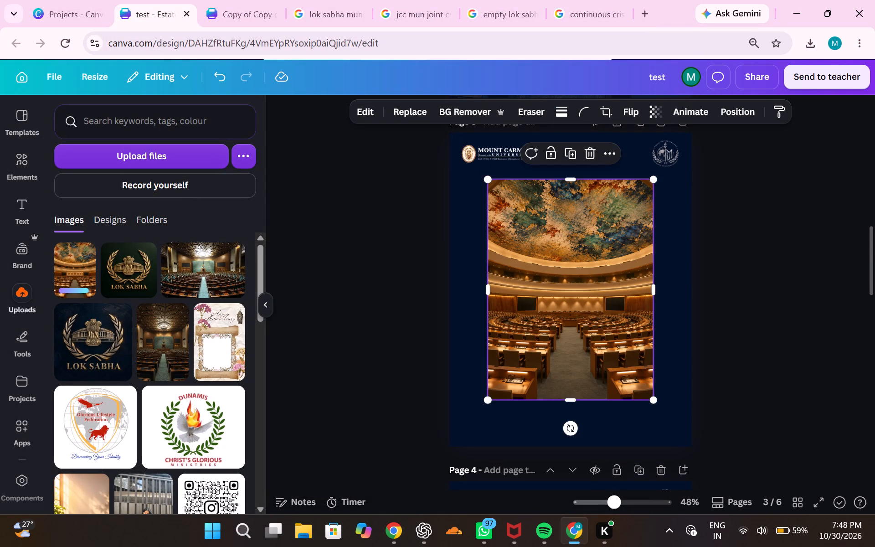
drag(526, 305, 486, 237)
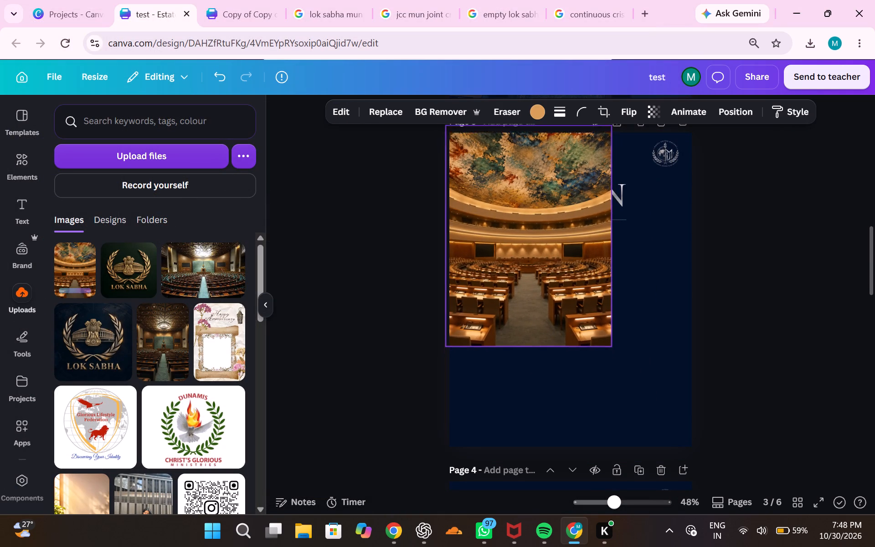
drag(486, 237, 486, 232)
drag(615, 325, 706, 393)
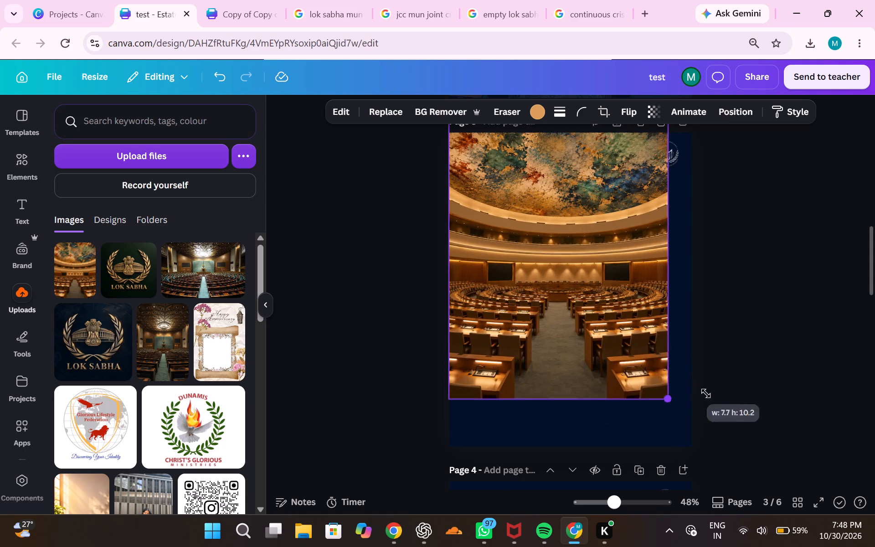
drag(706, 393, 706, 440)
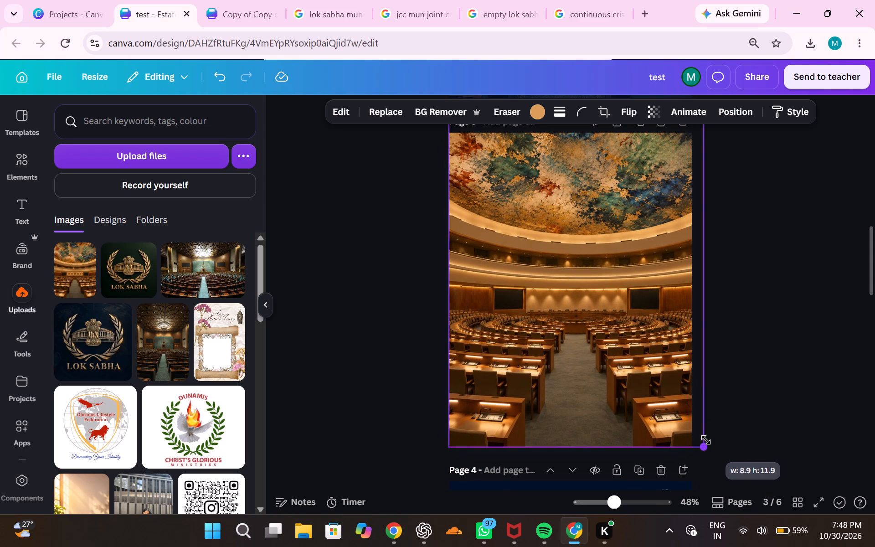
drag(706, 440, 705, 438)
drag(602, 390, 601, 386)
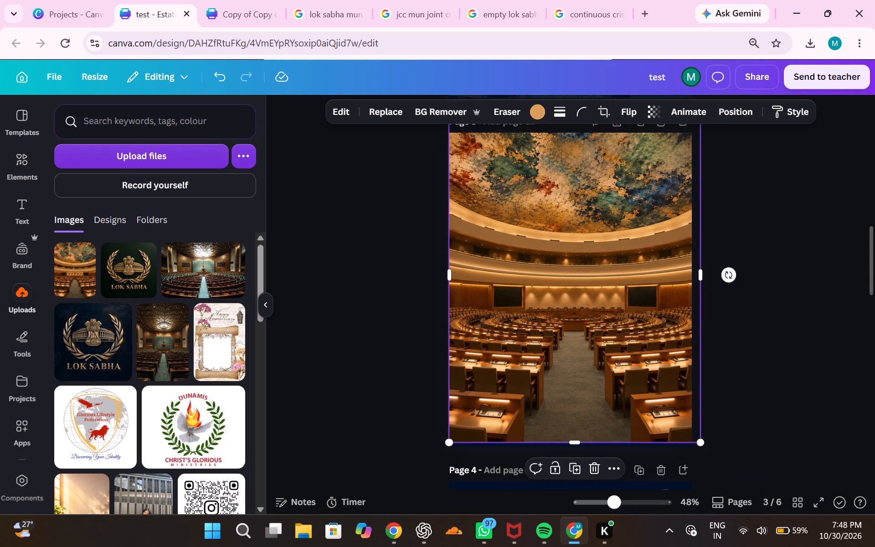
drag(601, 386, 599, 375)
drag(572, 427, 576, 447)
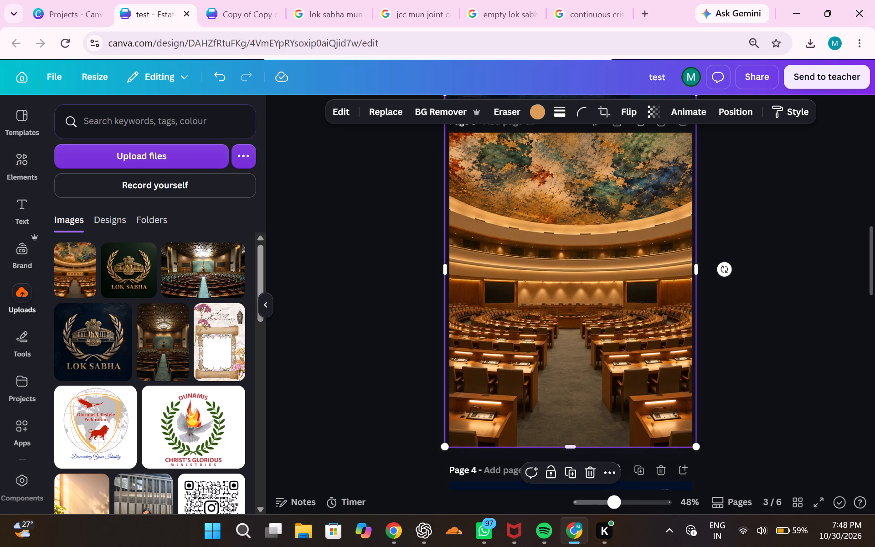
Move the room image layer on page 3 behind the MCON title and header logos, directly above the navy background.
click(731, 112)
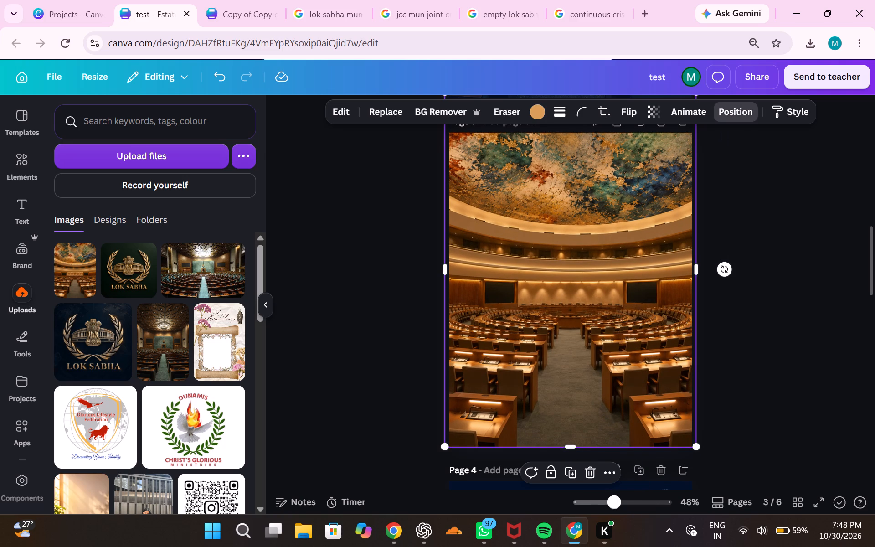
drag(151, 214, 139, 322)
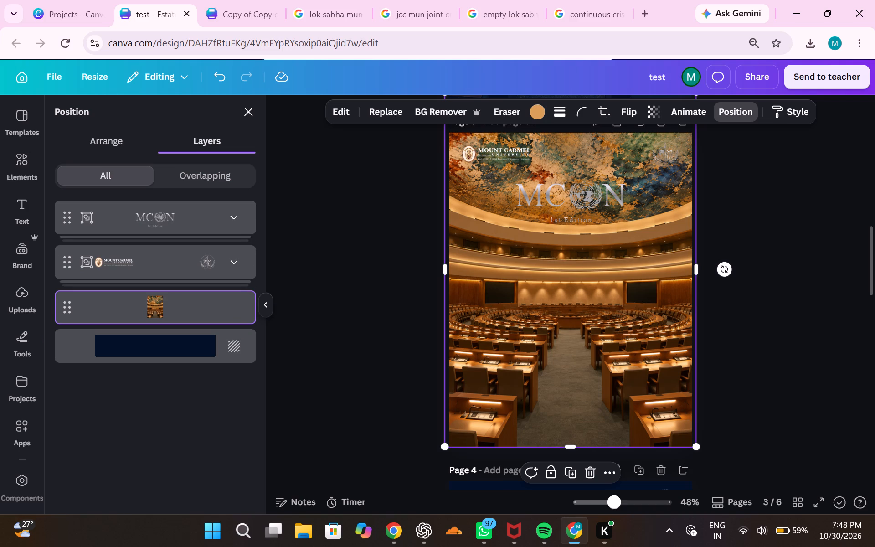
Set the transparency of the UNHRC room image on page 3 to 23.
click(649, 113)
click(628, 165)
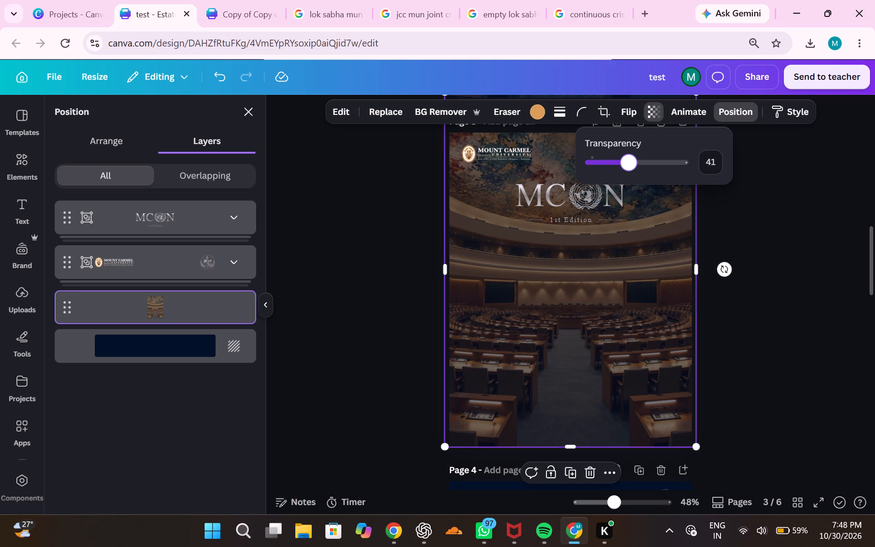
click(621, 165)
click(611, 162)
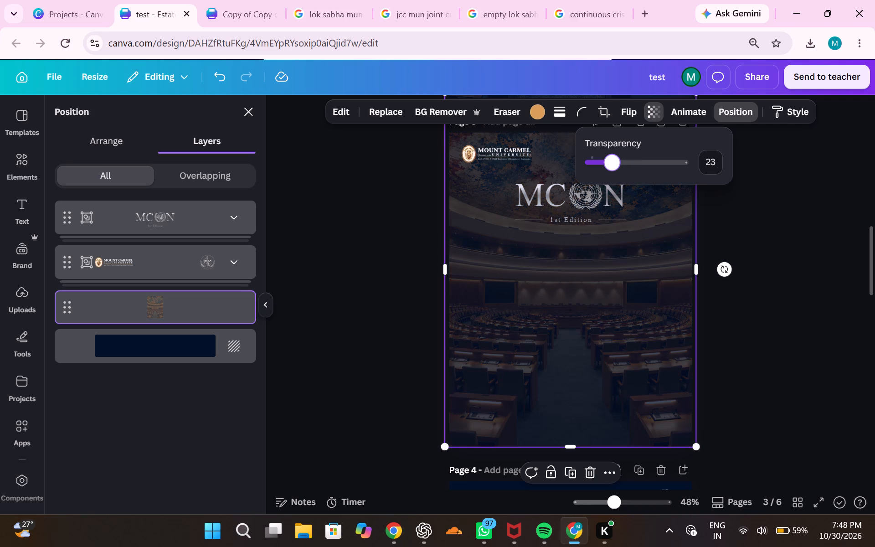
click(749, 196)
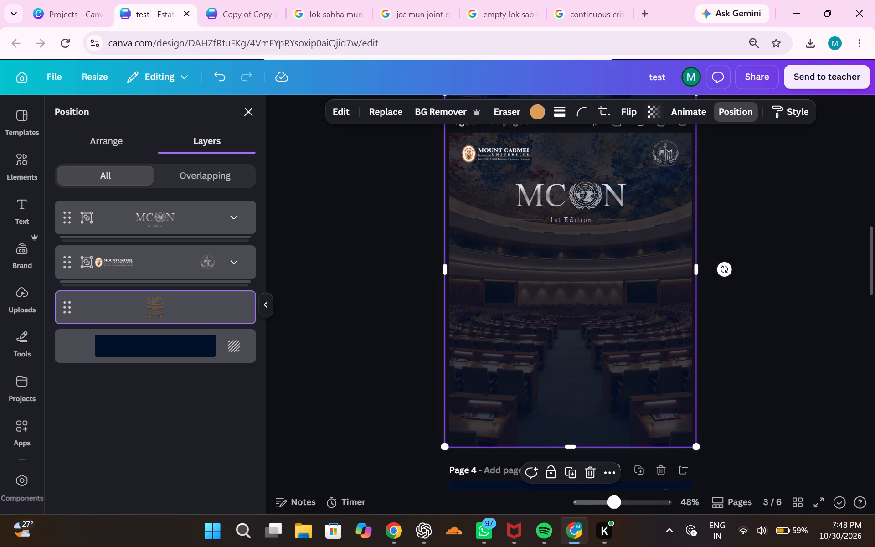
Check the Lok Sabha room image's transparency on page 2 and set the page 3 room image's transparency to 27.
scroll(749, 196, up, 4)
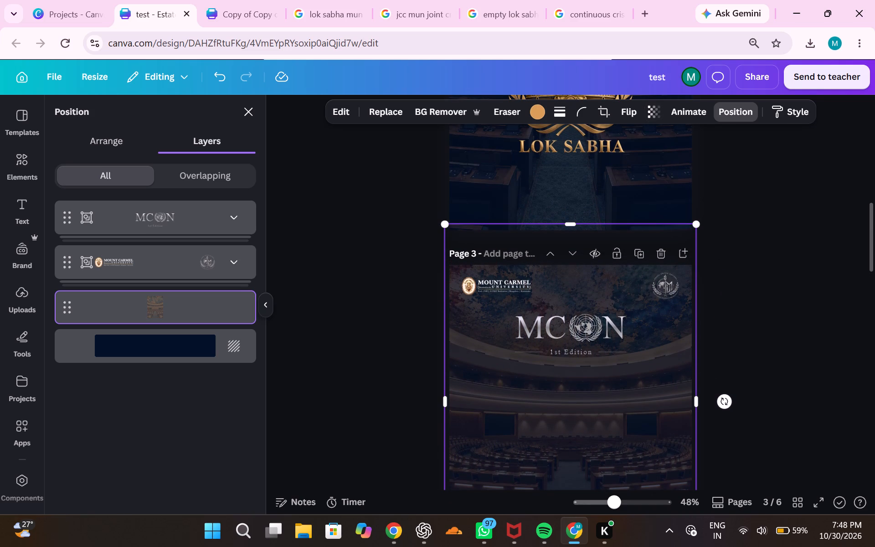
click(677, 198)
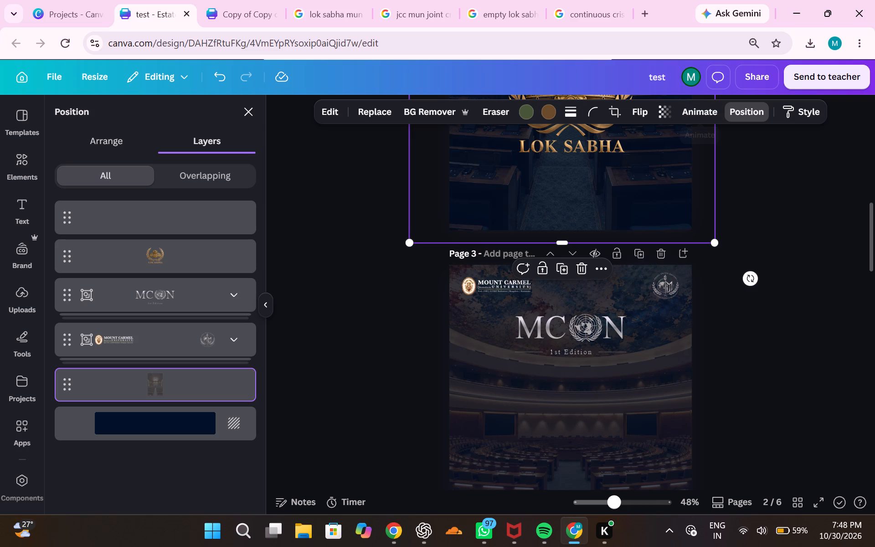
click(669, 118)
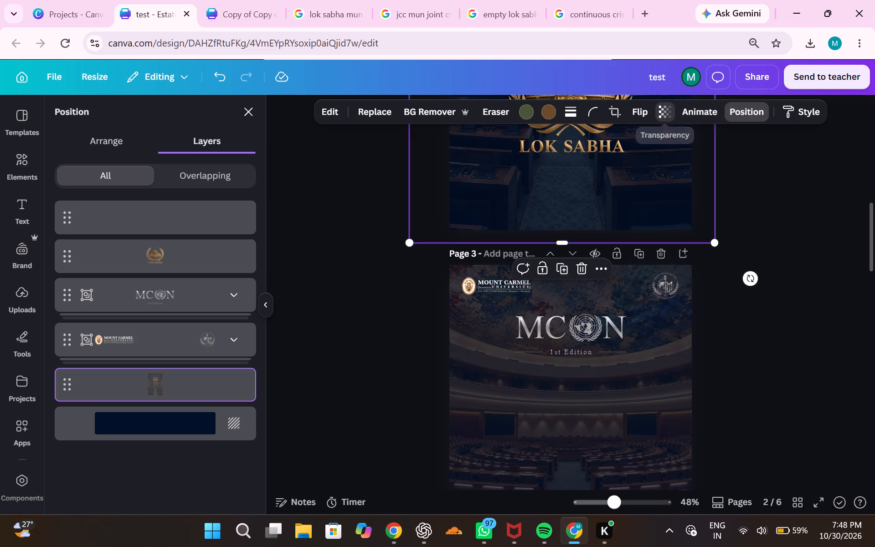
click(874, 322)
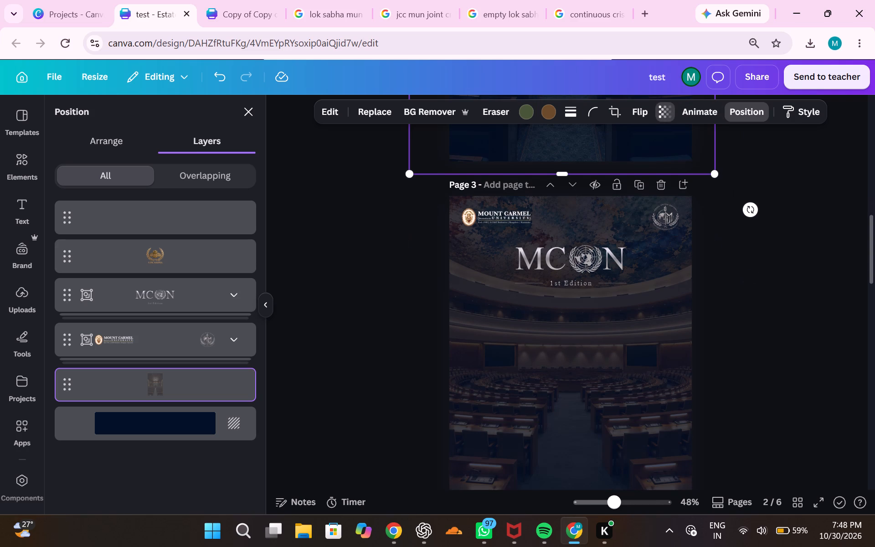
click(655, 369)
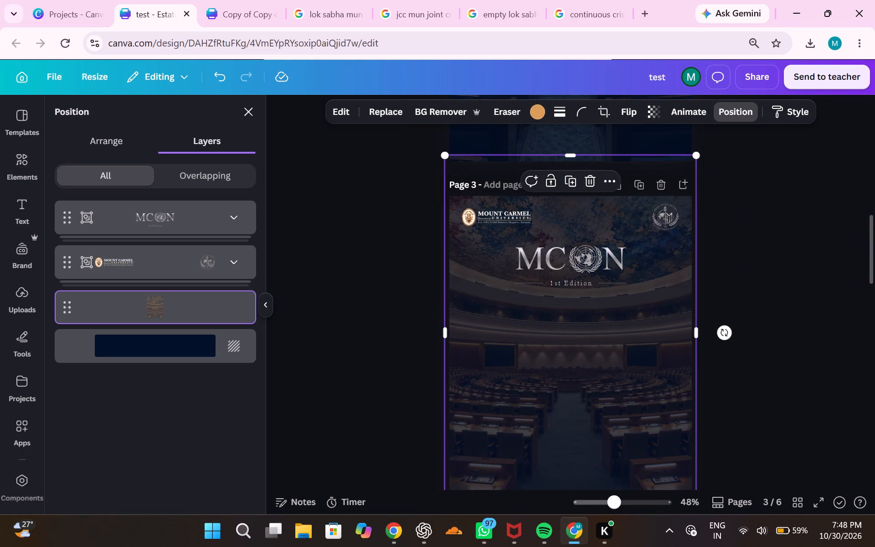
click(645, 106)
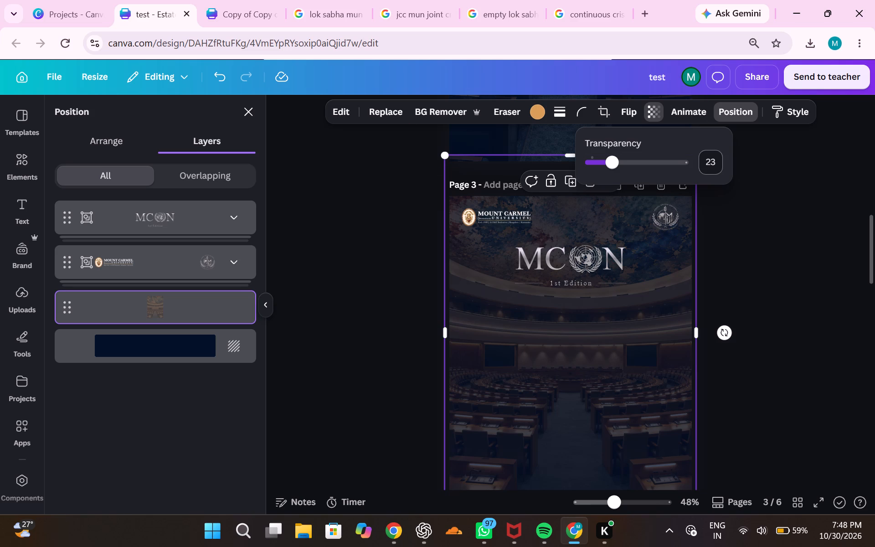
click(716, 161)
click(716, 161)
key(BackSpace)
key(7)
key(Return)
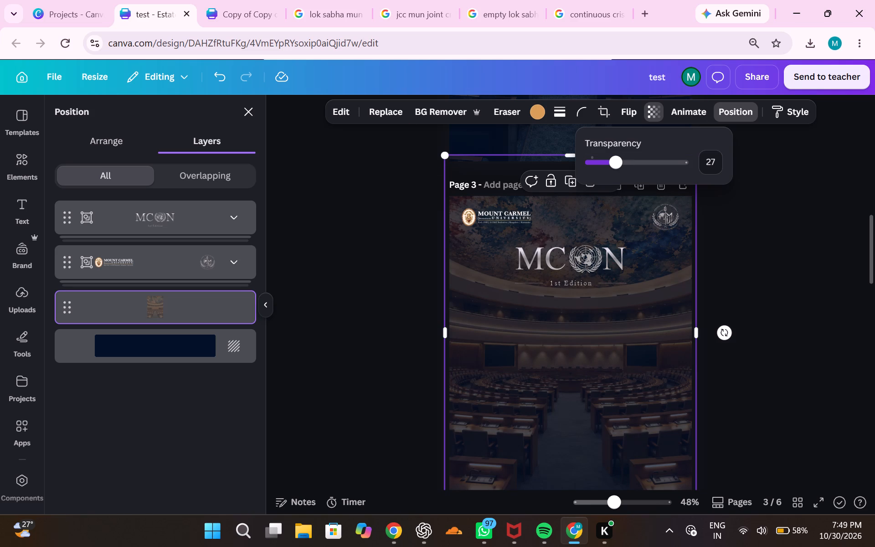
click(775, 218)
click(775, 218)
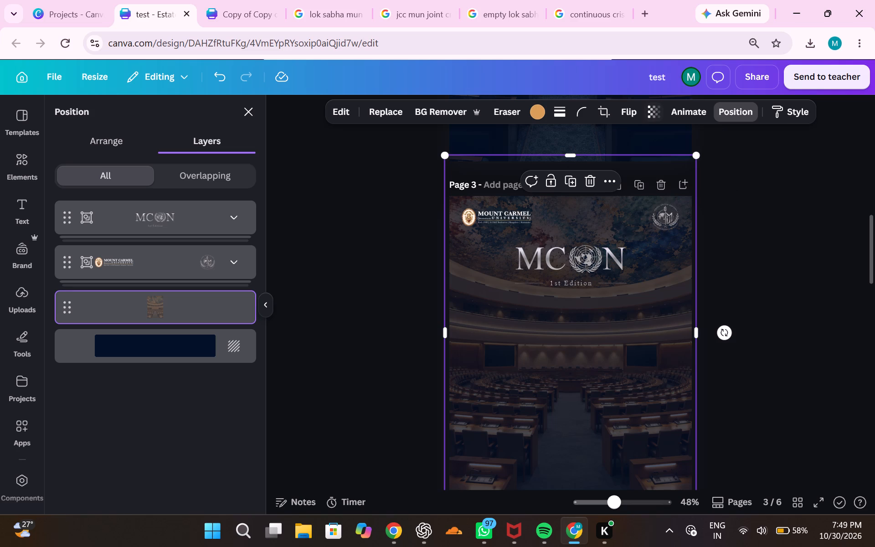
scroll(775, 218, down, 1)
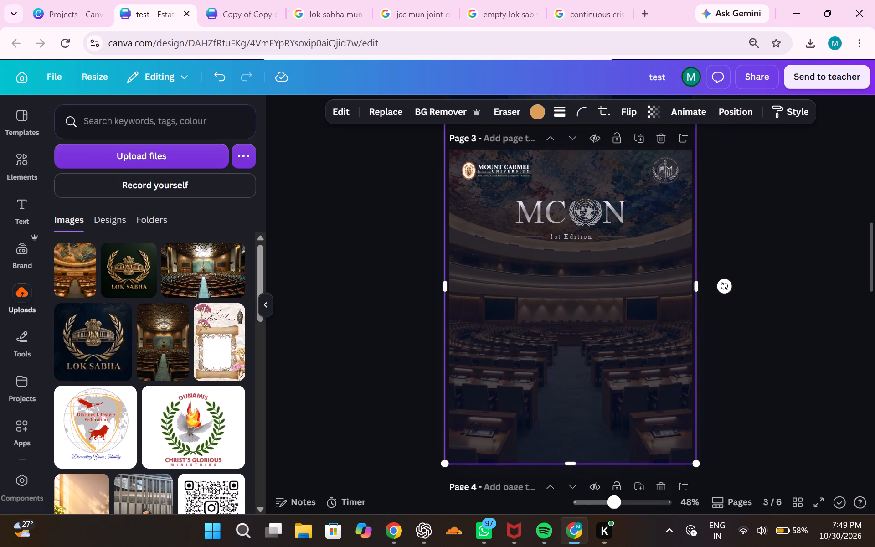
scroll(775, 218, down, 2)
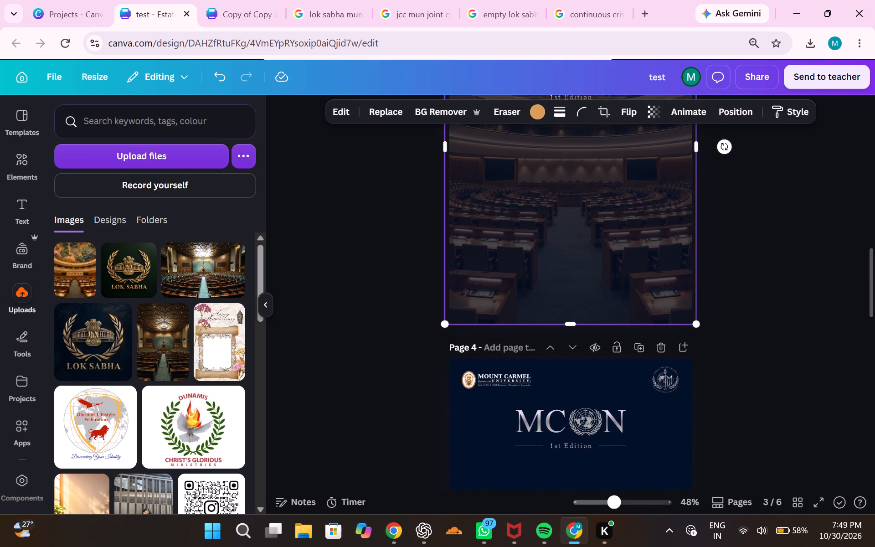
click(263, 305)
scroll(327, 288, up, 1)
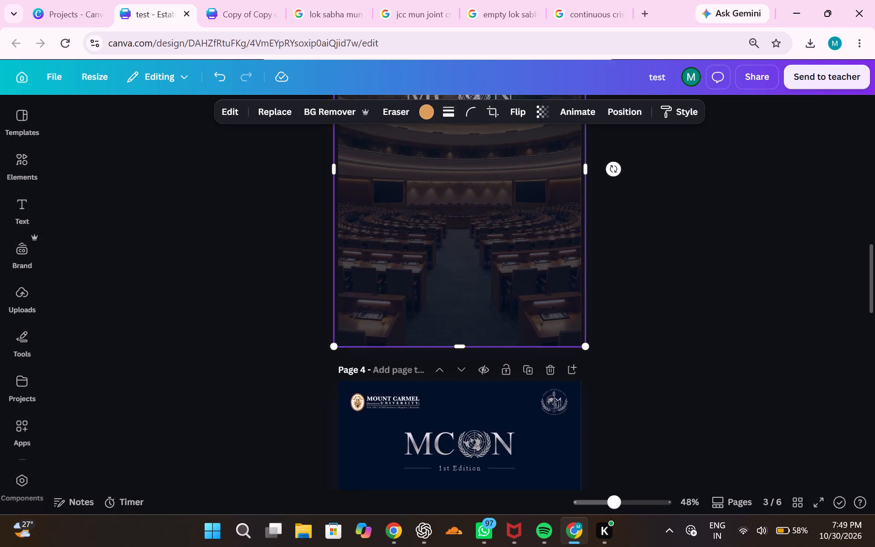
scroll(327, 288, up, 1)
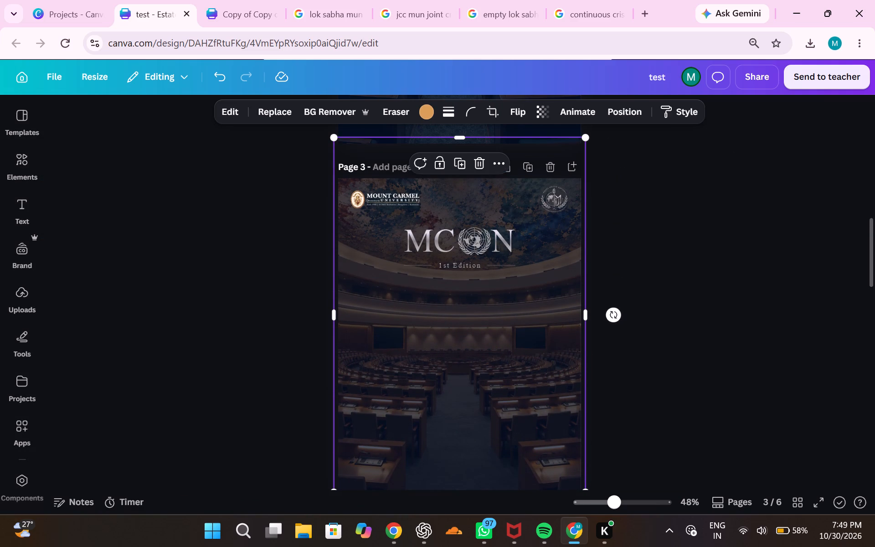
Compare the page 3 room background and MCON title placement with the Lok Sabha design on page 2.
click(634, 263)
click(421, 229)
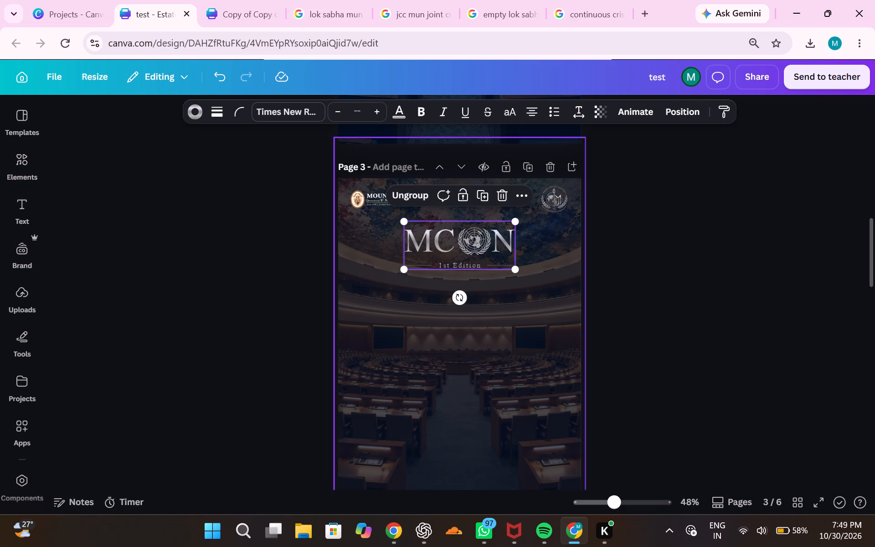
scroll(468, 447, up, 4)
scroll(468, 447, down, 1)
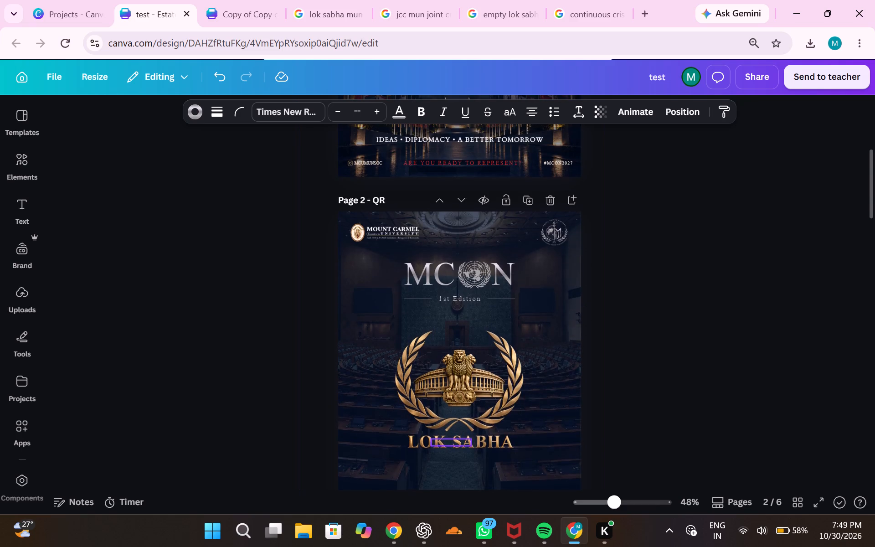
scroll(468, 447, down, 2)
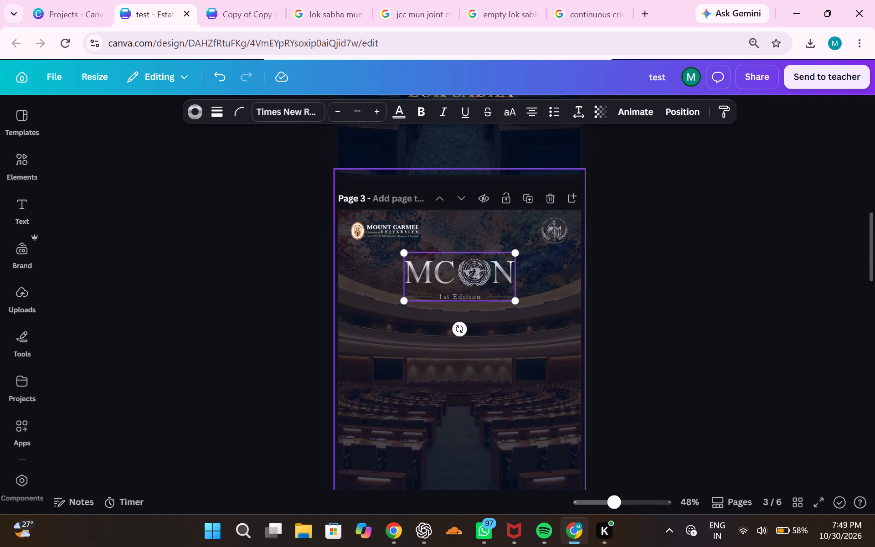
scroll(468, 447, down, 1)
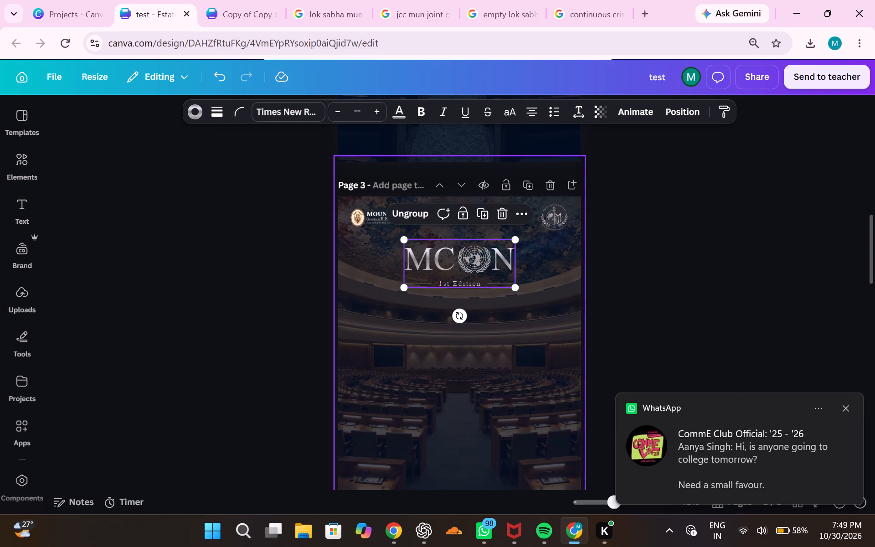
click(847, 403)
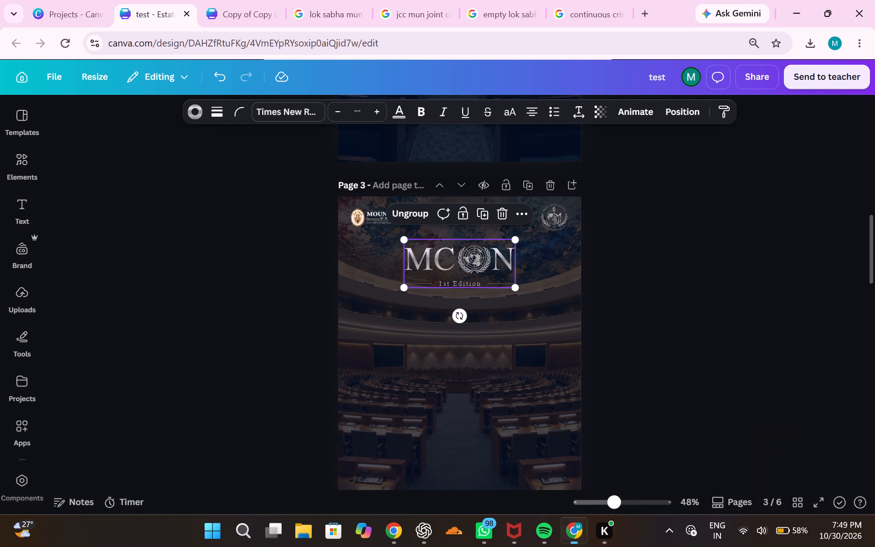
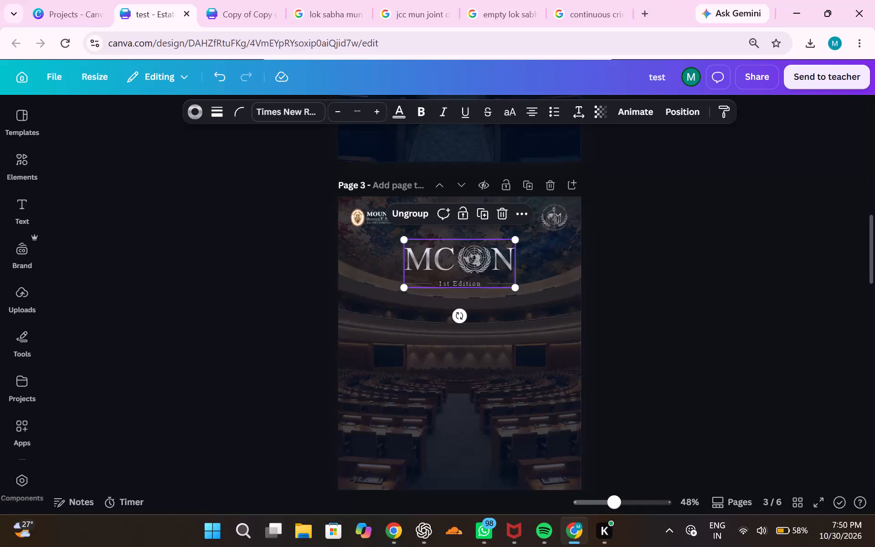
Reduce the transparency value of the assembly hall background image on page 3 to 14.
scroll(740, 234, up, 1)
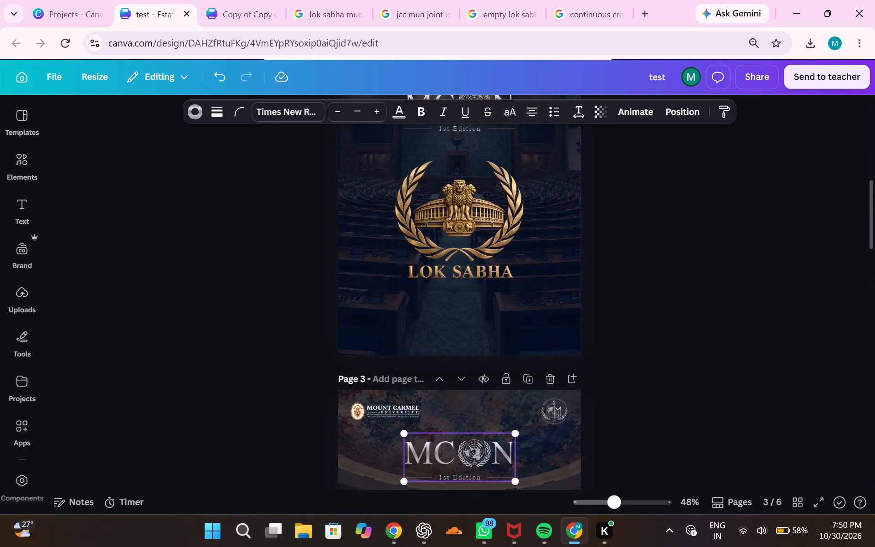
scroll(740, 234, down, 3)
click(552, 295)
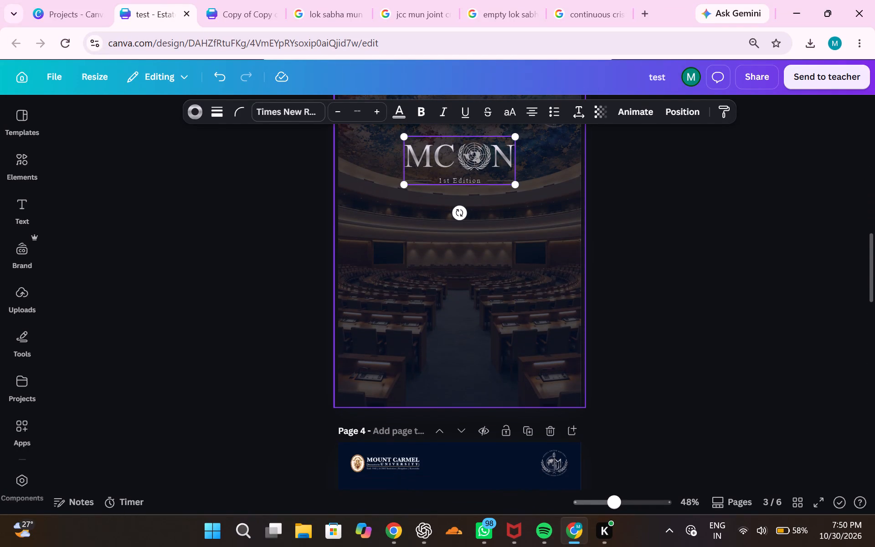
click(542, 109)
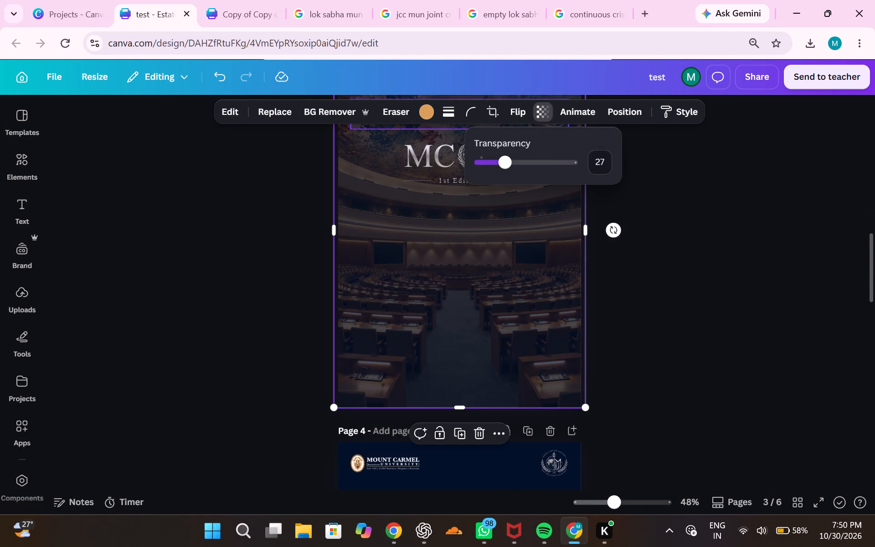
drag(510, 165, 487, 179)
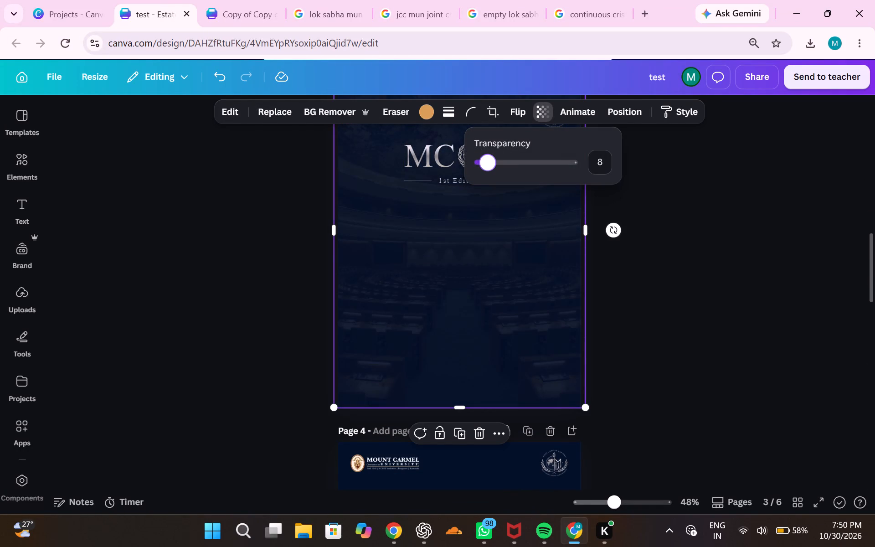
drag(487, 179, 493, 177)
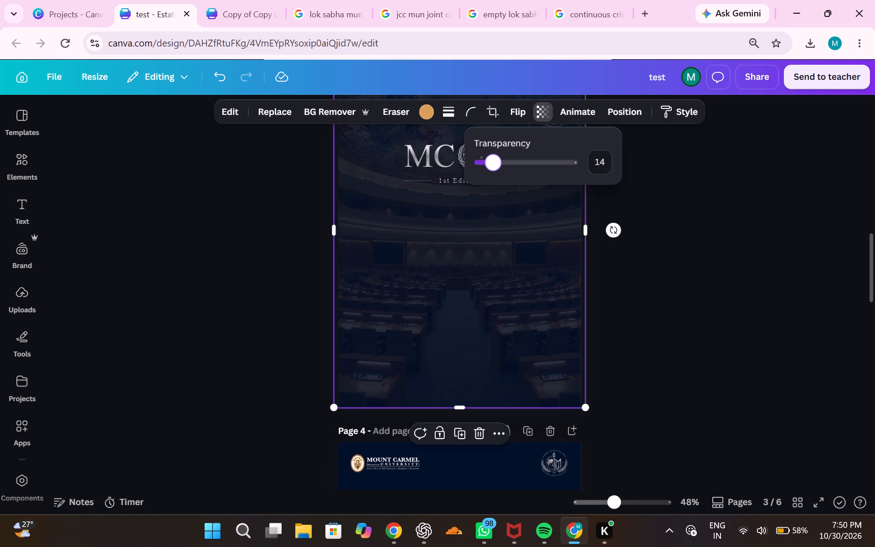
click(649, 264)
Compare page 3's dimmed background with the other pages in the page overview and thumbnails.
scroll(649, 264, up, 2)
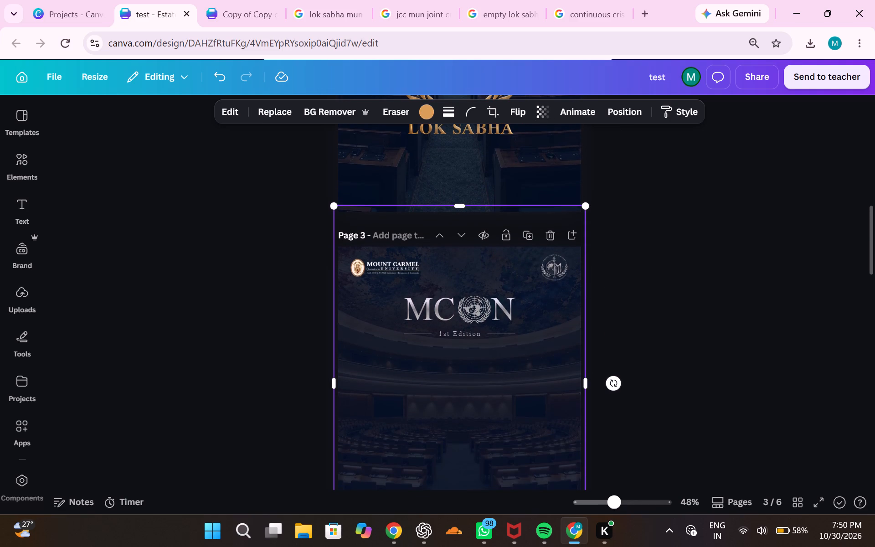
click(596, 506)
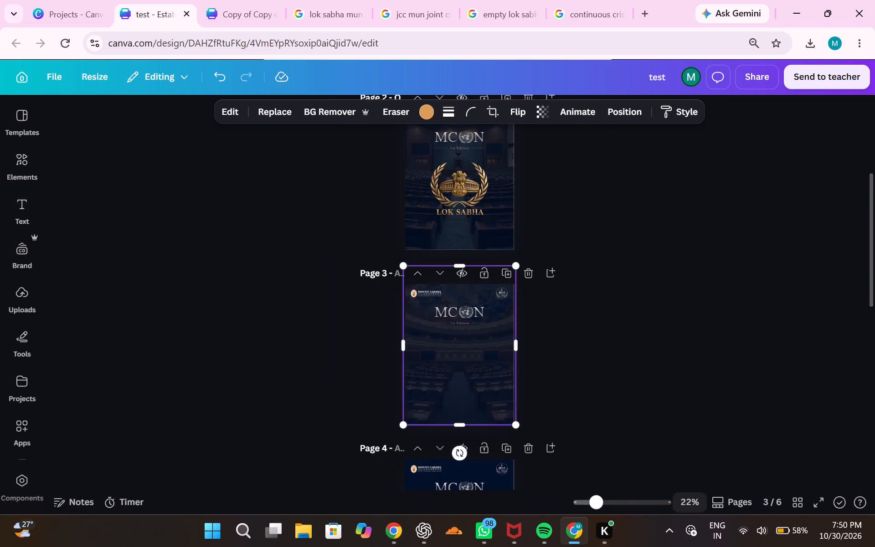
click(731, 499)
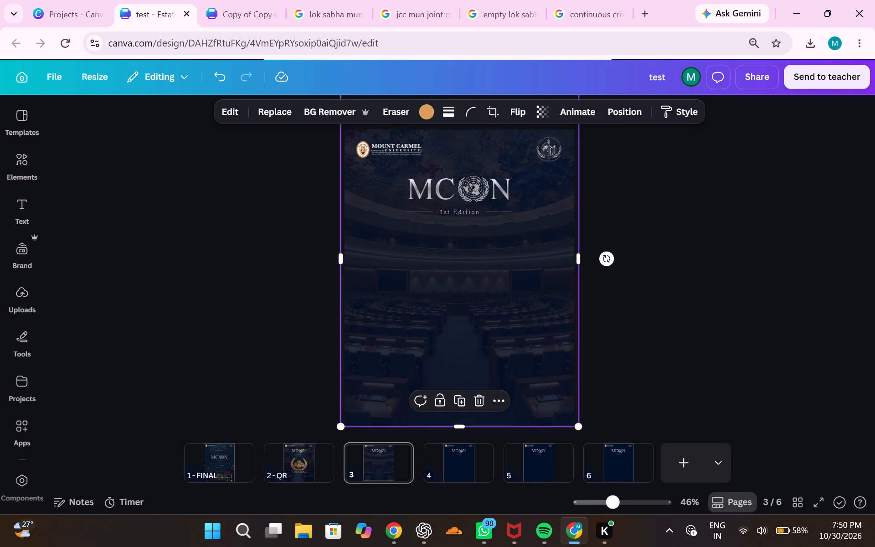
click(799, 500)
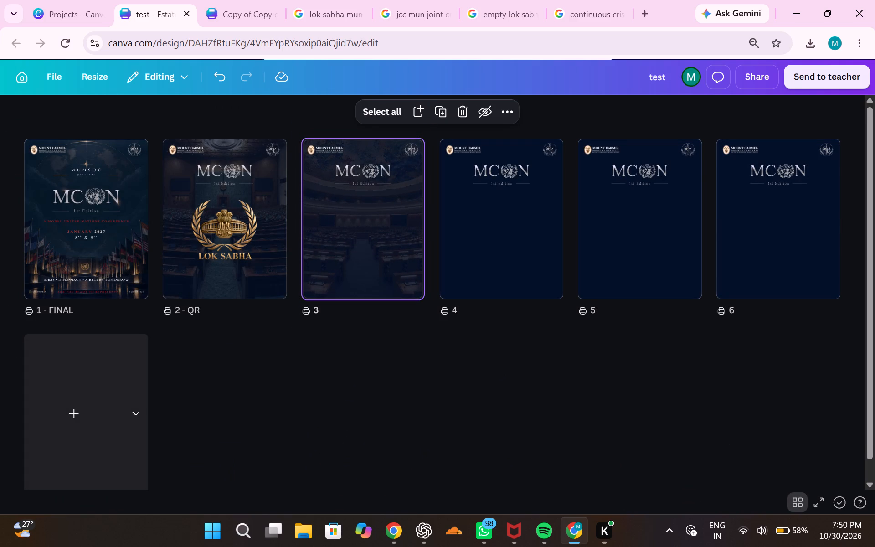
click(349, 295)
click(794, 496)
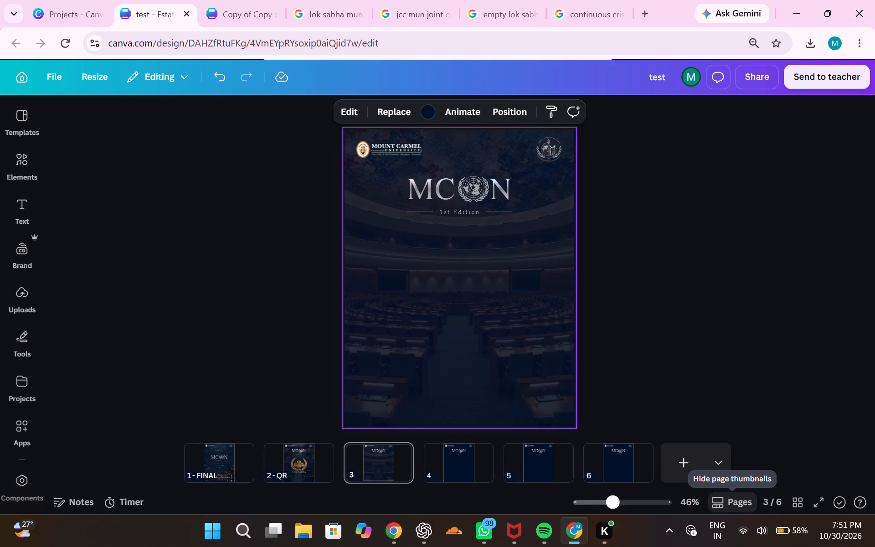
click(736, 498)
click(736, 498)
scroll(519, 423, down, 1)
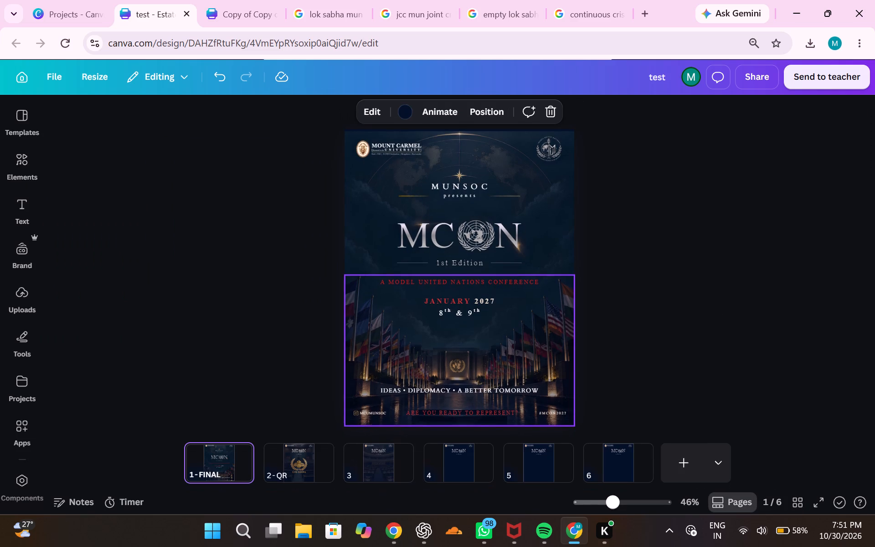
scroll(519, 423, down, 1)
click(382, 460)
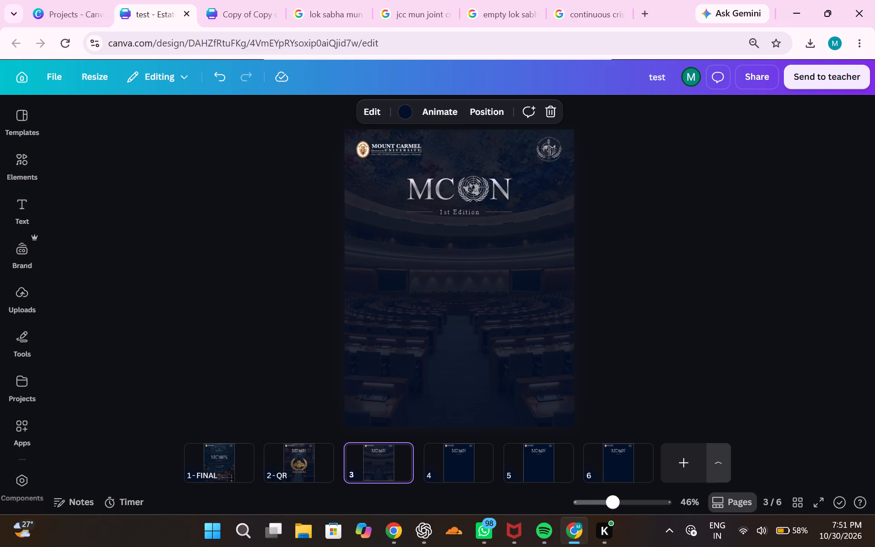
click(725, 509)
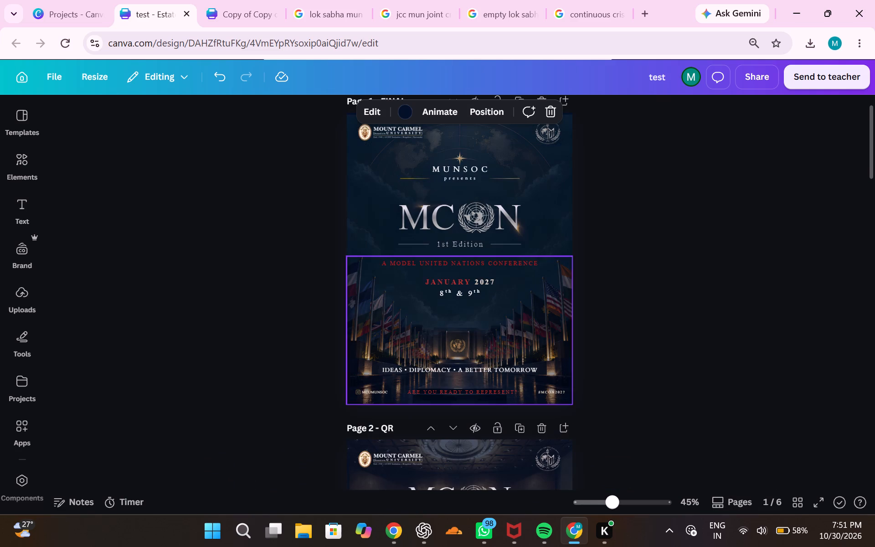
Set the transparency of page 3's assembly hall background image to 16.
scroll(520, 328, down, 7)
scroll(520, 328, up, 3)
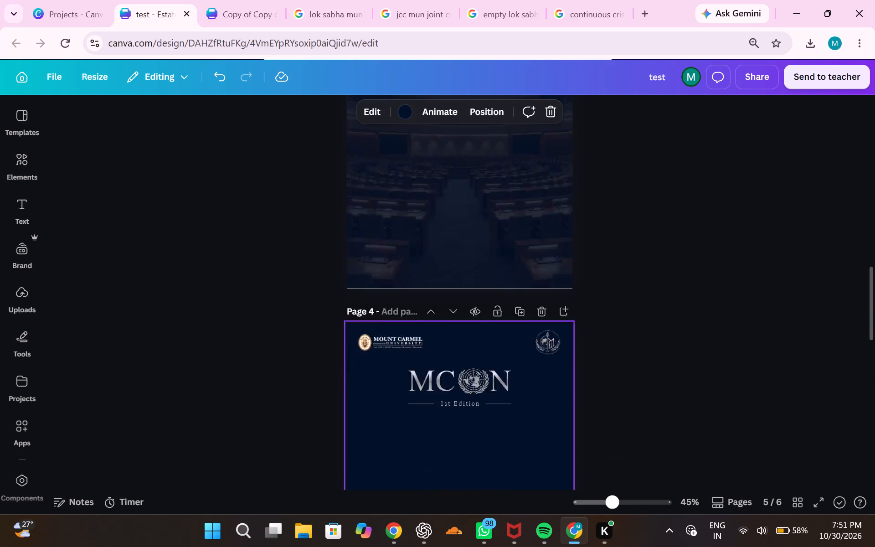
click(520, 328)
click(540, 105)
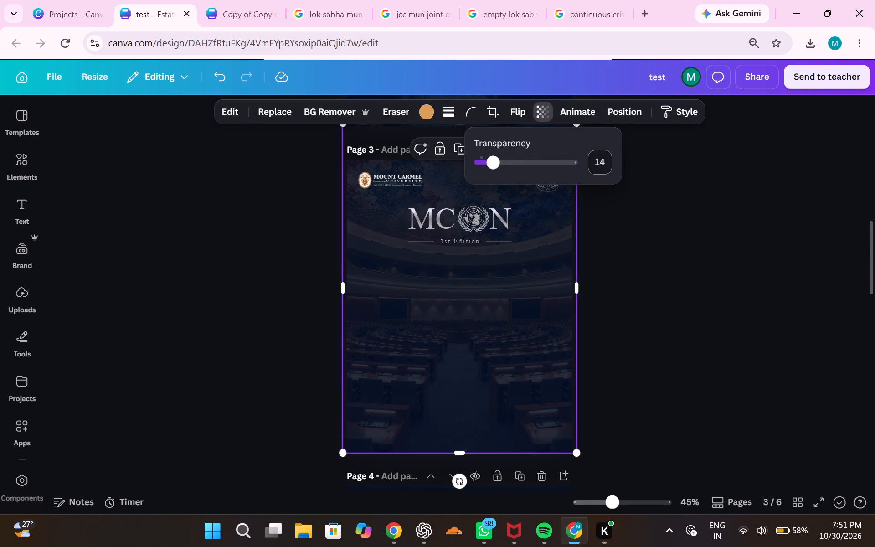
click(602, 159)
text(16)
key(Return)
Examine page 3's background brightness beside the Lok Sabha page in an enlarged grid view.
click(796, 501)
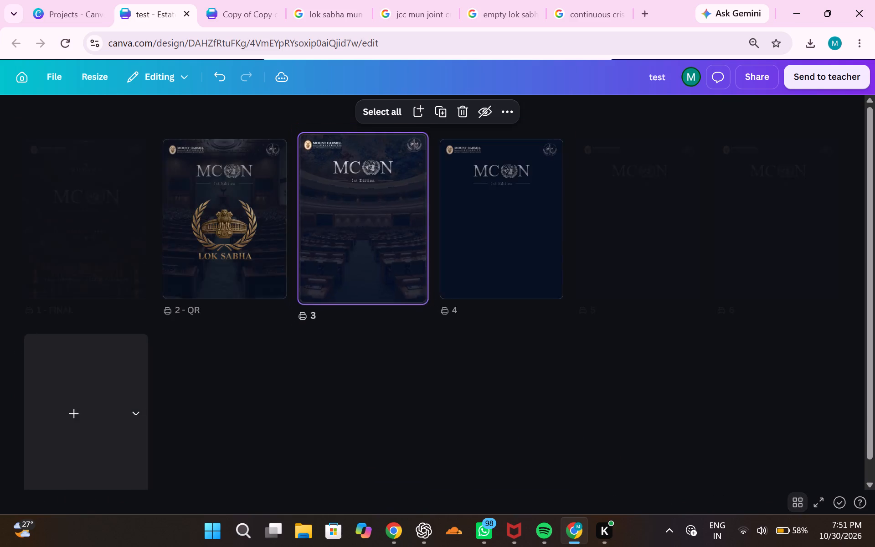
scroll(434, 207, right, 3)
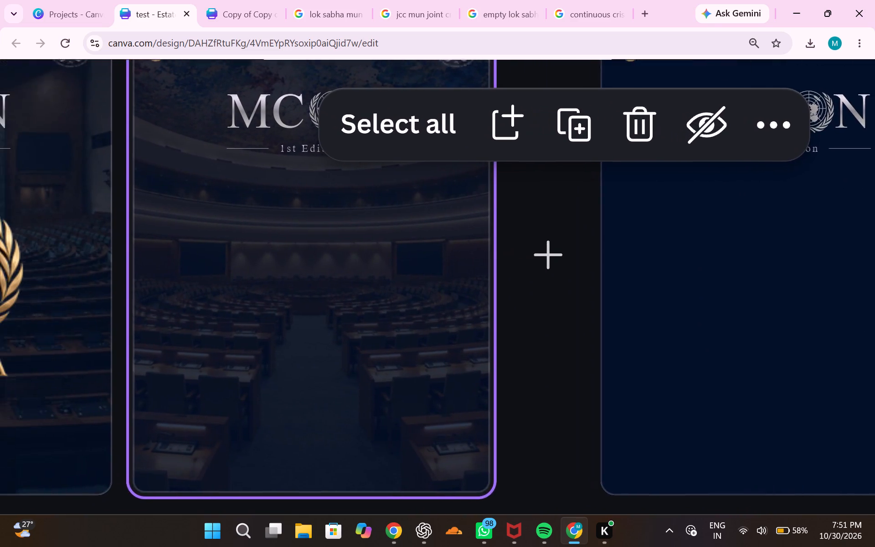
scroll(434, 207, right, 2)
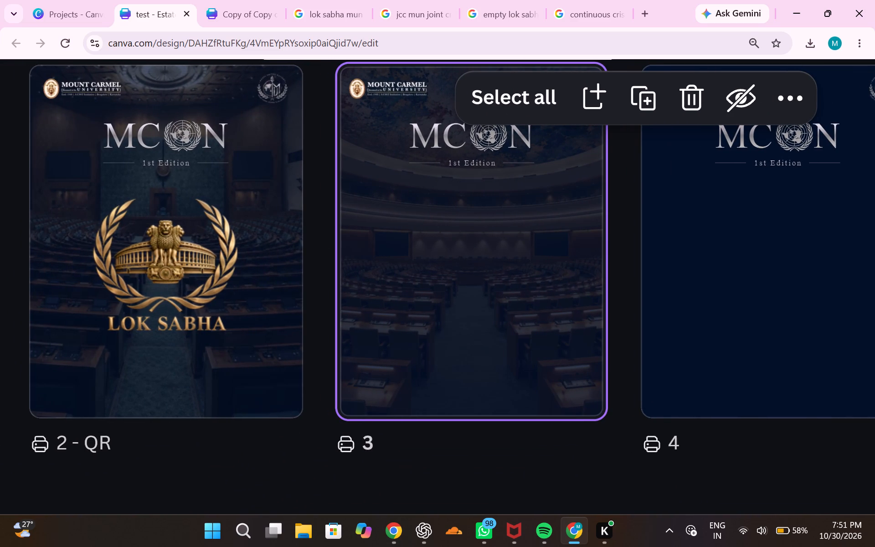
scroll(112, 350, up, 1)
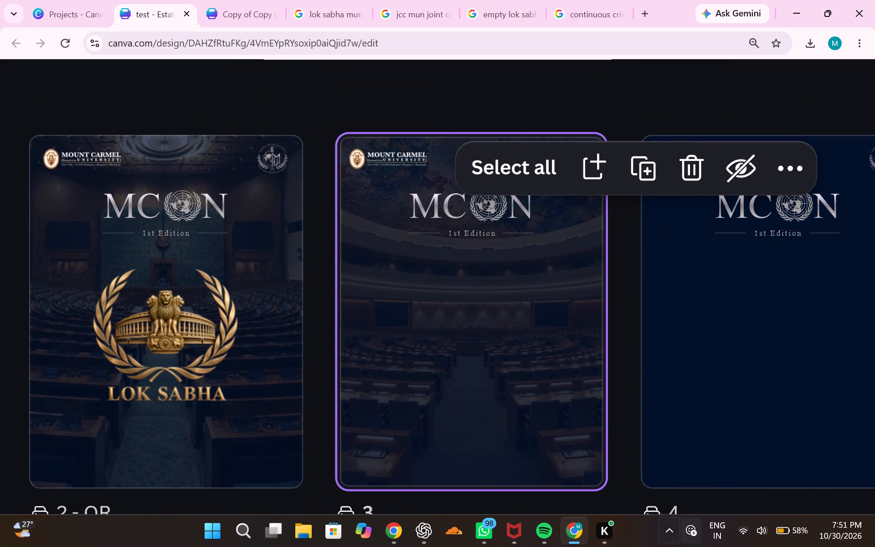
click(631, 446)
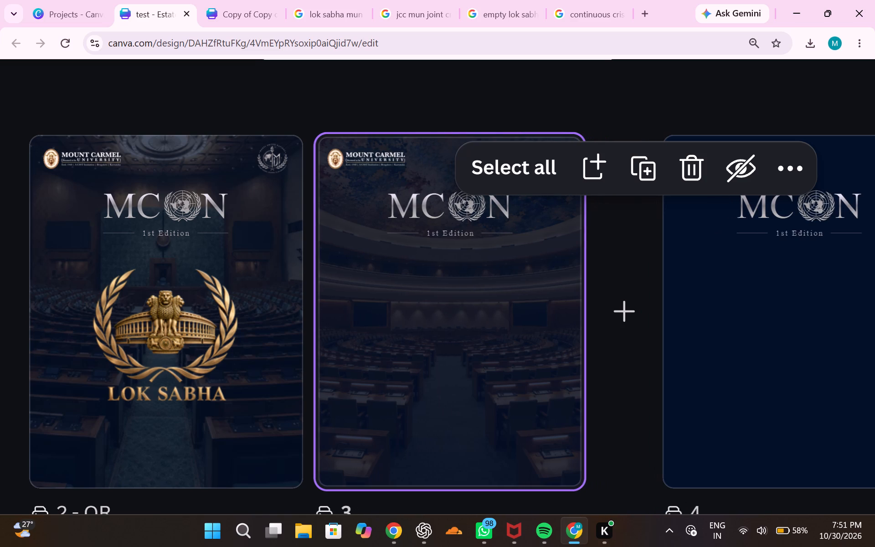
click(662, 93)
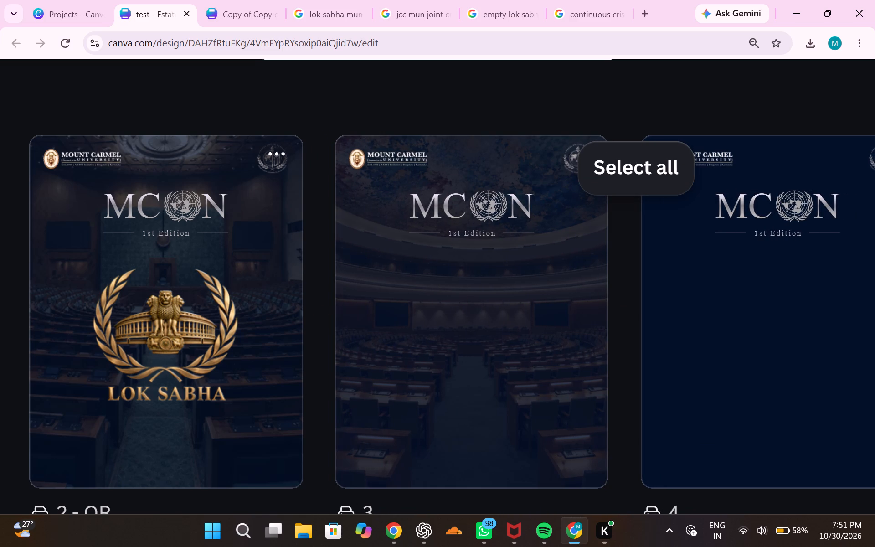
scroll(281, 341, down, 1)
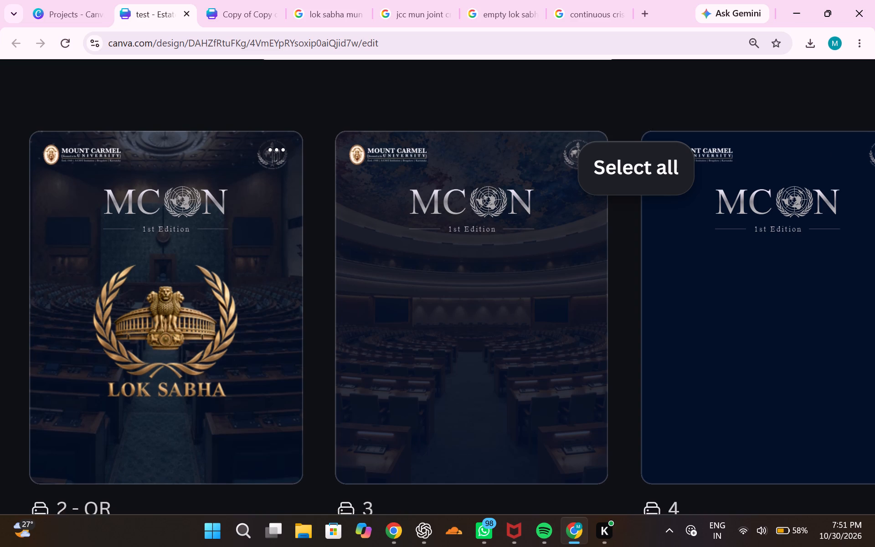
scroll(281, 341, down, 2)
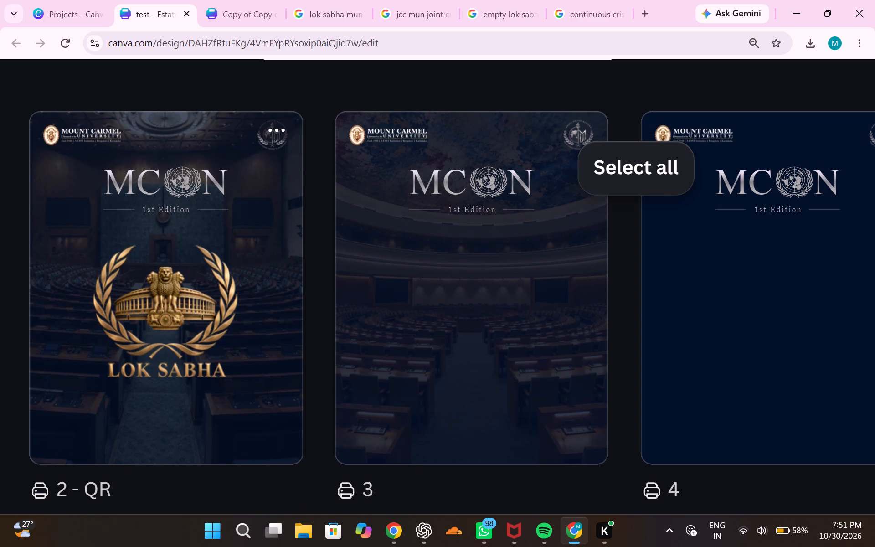
scroll(281, 341, down, 1)
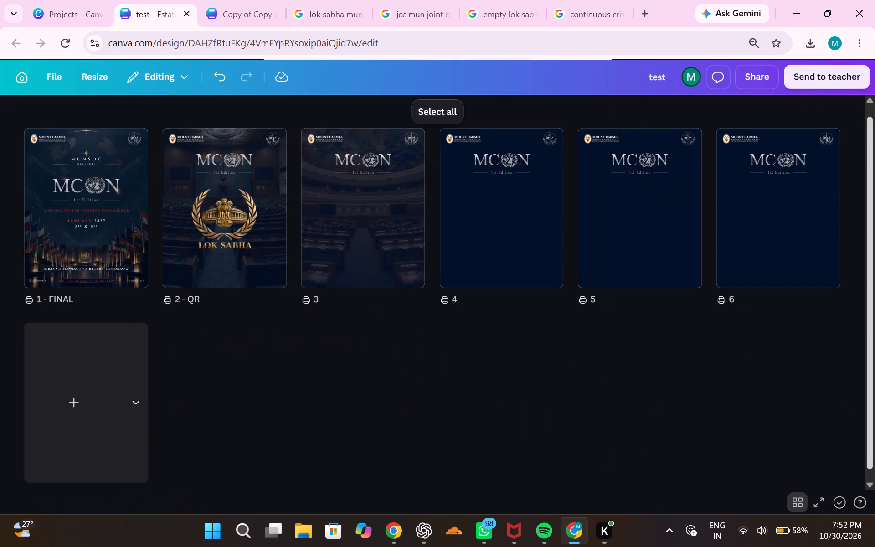
click(794, 504)
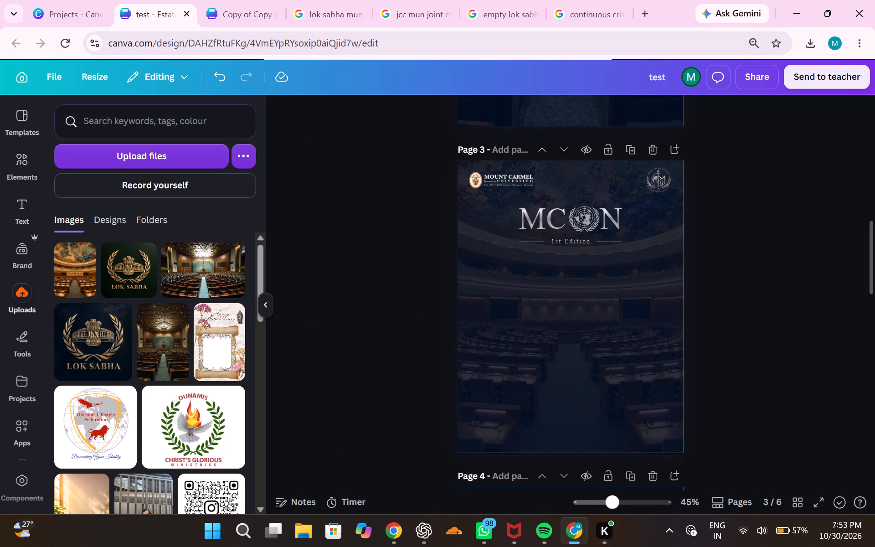
click(180, 159)
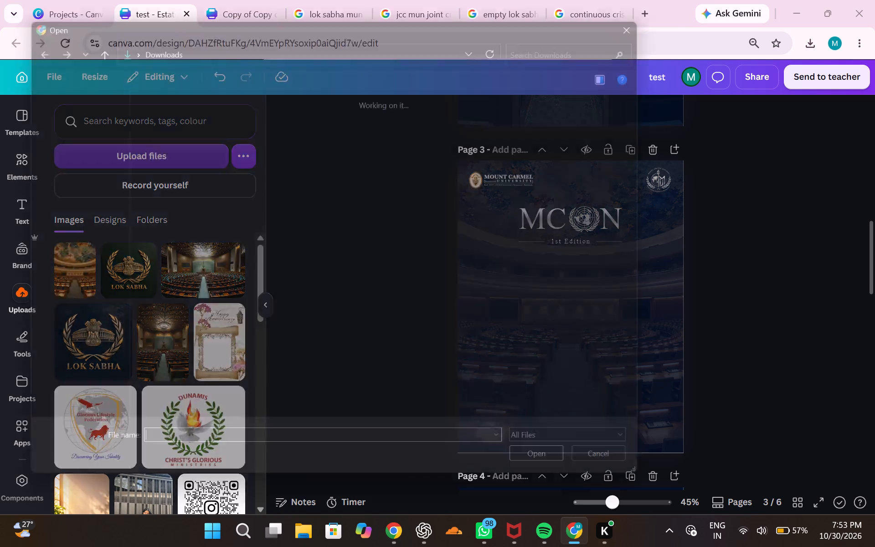
click(196, 132)
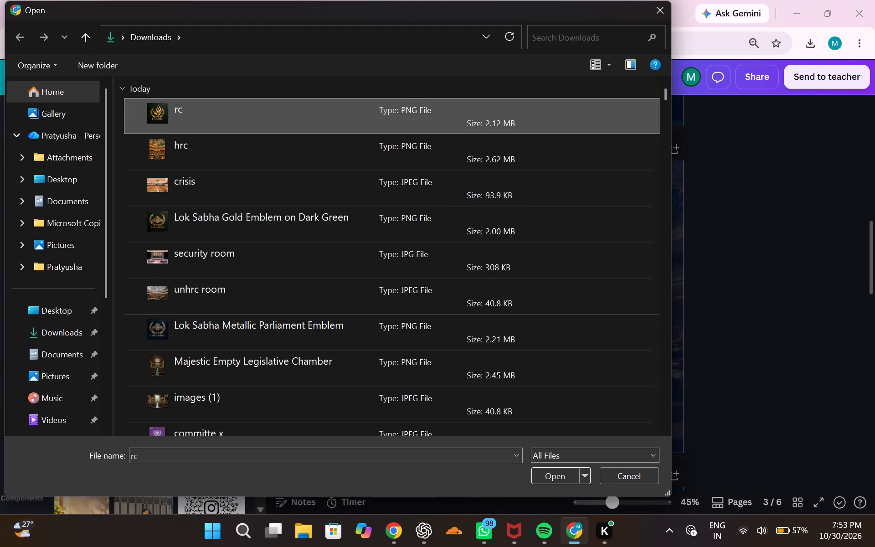
click(550, 475)
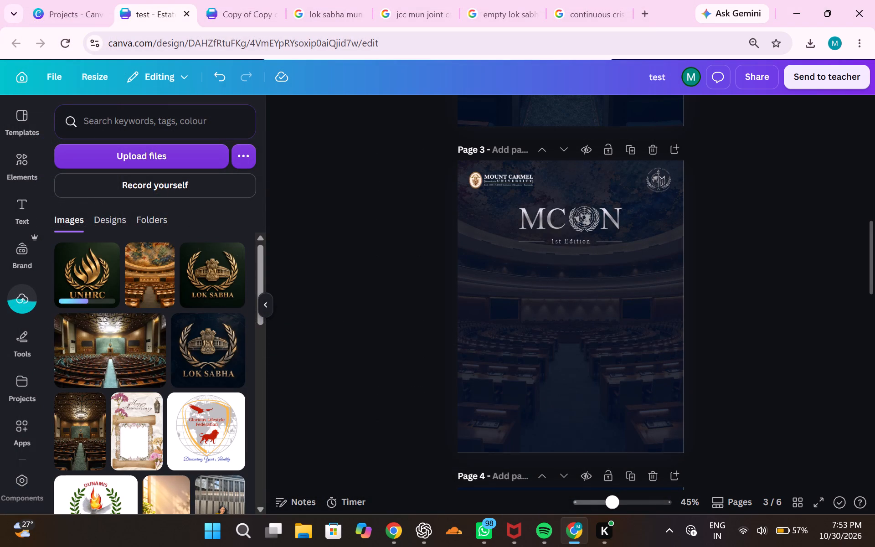
Add the uploaded UNHRC emblem to page 3 and remove its dark green background.
scroll(376, 343, up, 2)
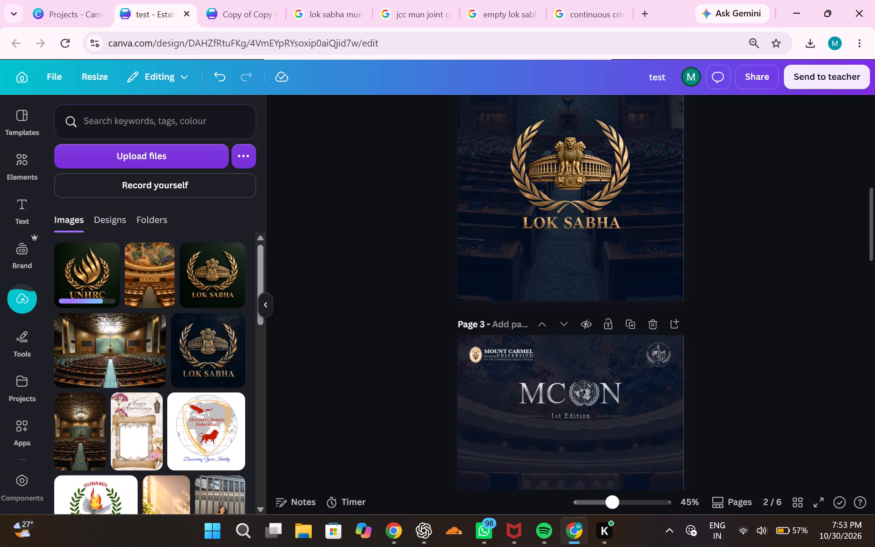
scroll(376, 343, down, 2)
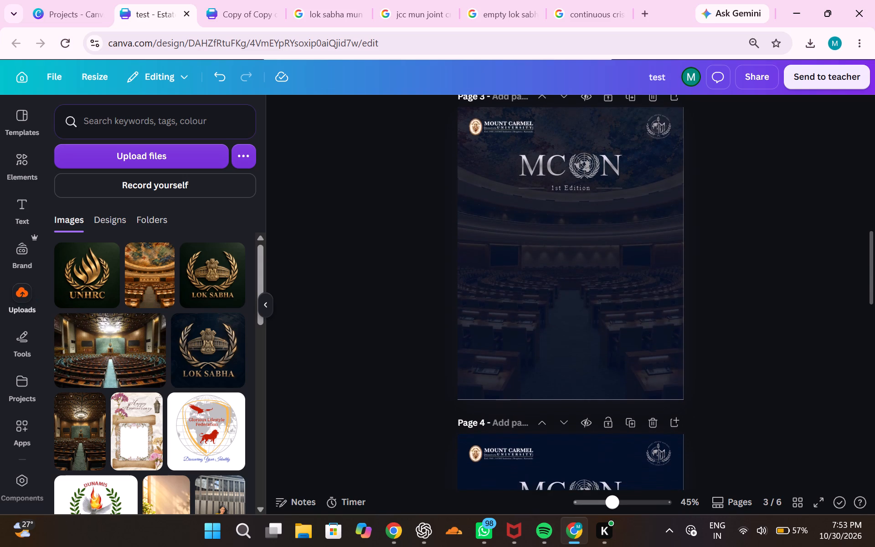
scroll(376, 343, down, 2)
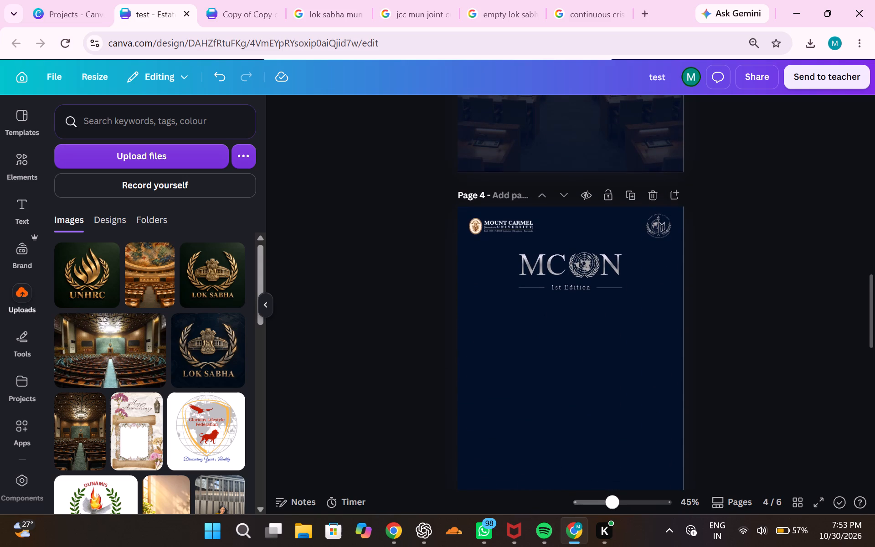
scroll(376, 343, up, 4)
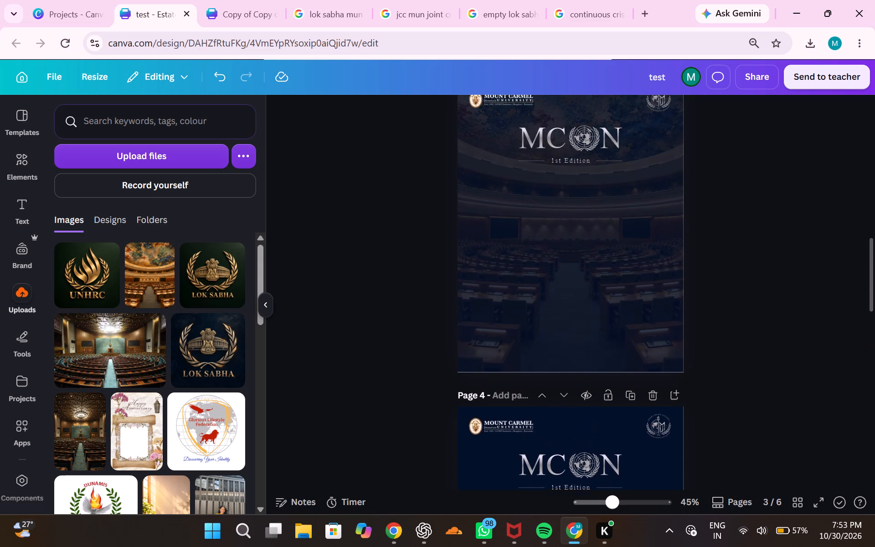
scroll(376, 343, up, 1)
click(101, 289)
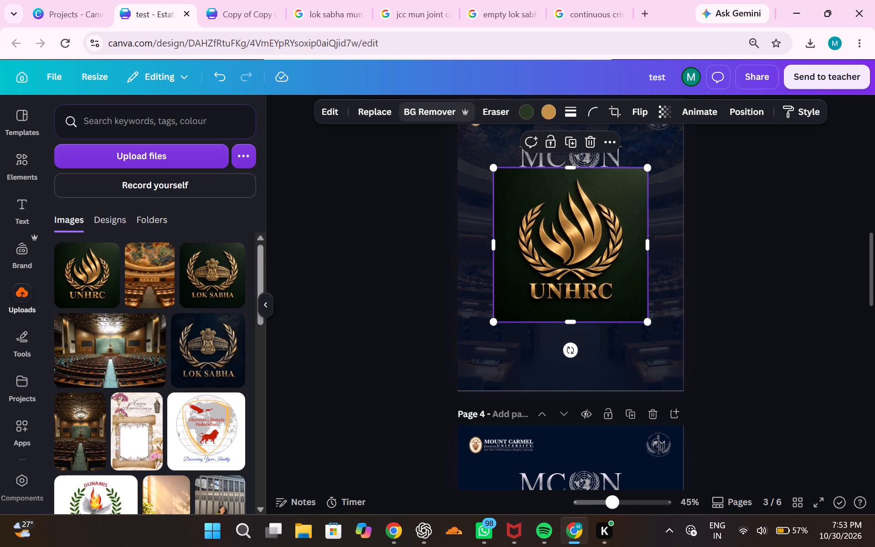
click(428, 115)
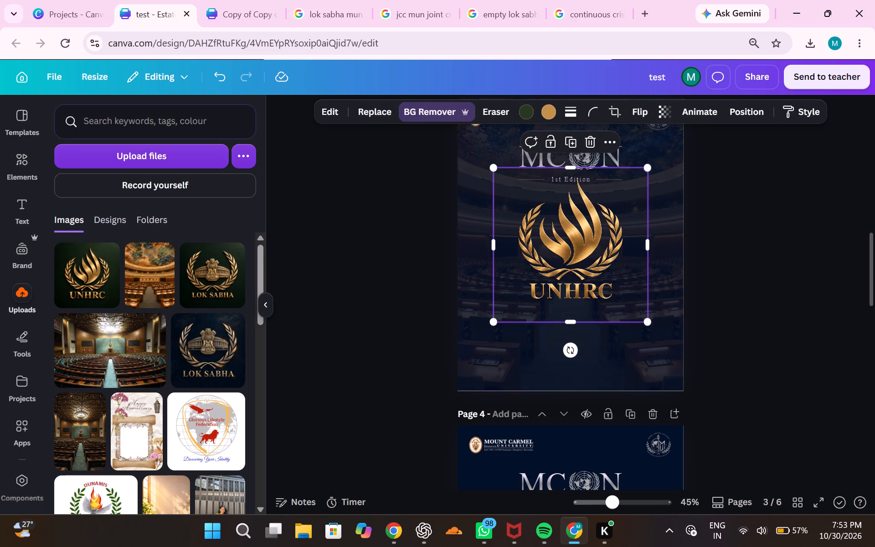
Shrink the UNHRC emblem slightly and centre it horizontally below the 1st Edition line on page 3.
drag(576, 253, 571, 273)
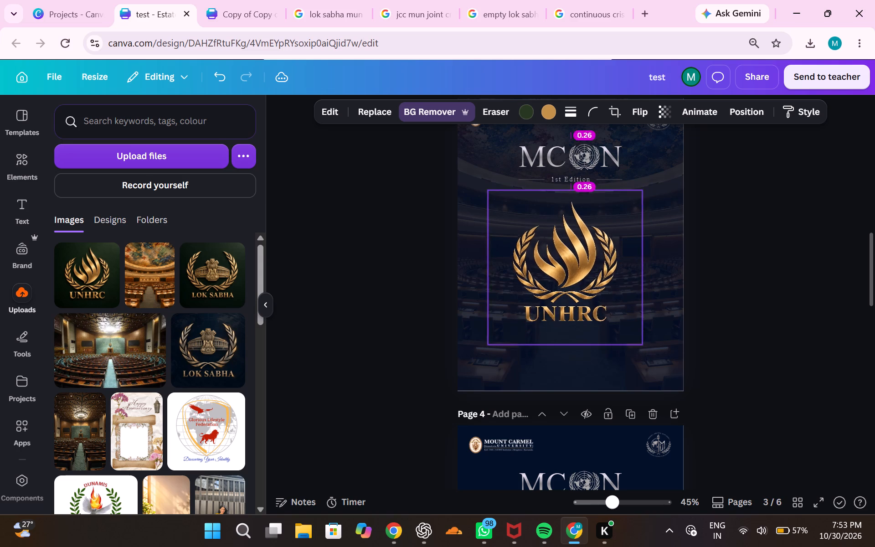
drag(571, 273, 571, 271)
click(571, 271)
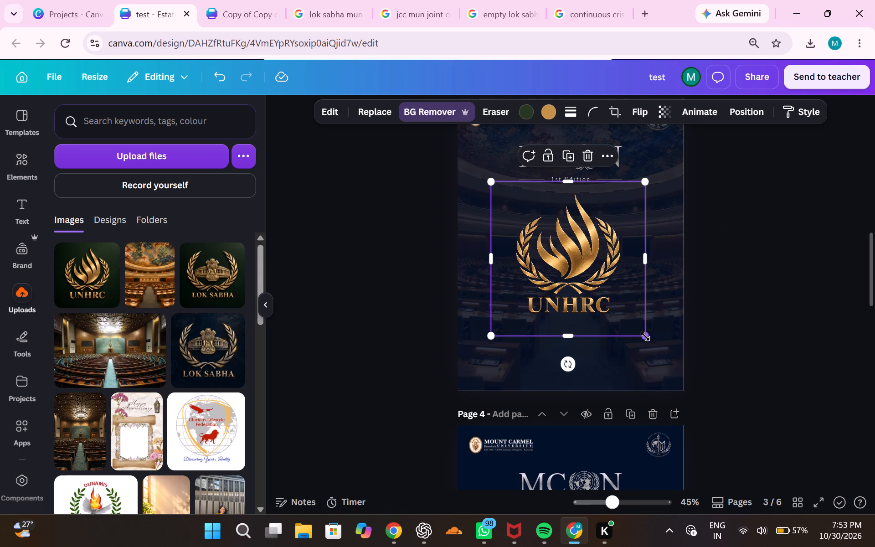
drag(645, 336, 616, 322)
drag(579, 251, 601, 266)
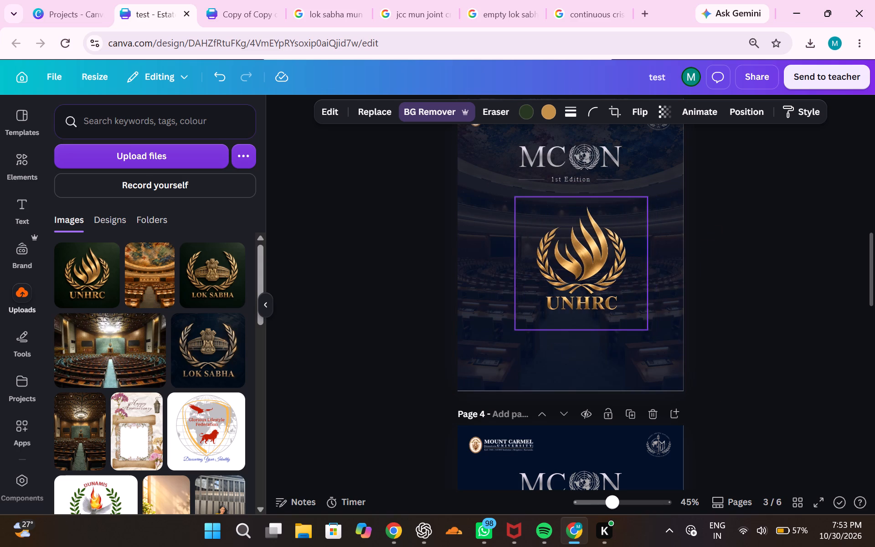
drag(601, 266, 595, 265)
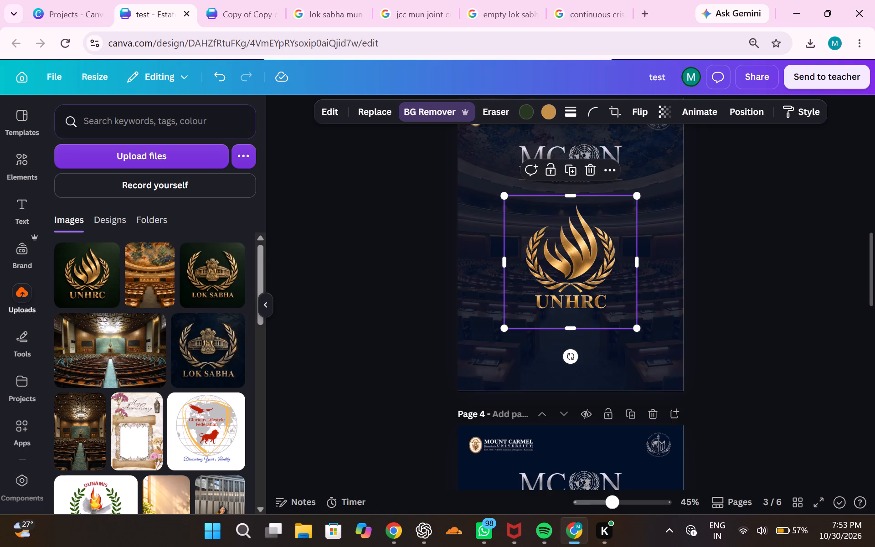
Check the Lok Sabha emblem on page 2, enlarge page 3's UNHRC emblem slightly and re-centre it a little lower.
scroll(595, 265, up, 3)
scroll(595, 265, down, 2)
click(585, 173)
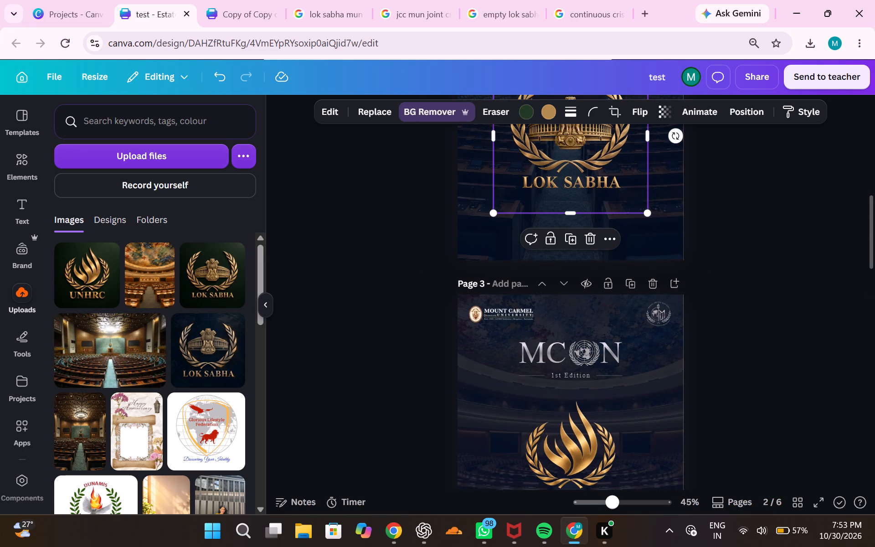
click(570, 437)
scroll(600, 442, down, 1)
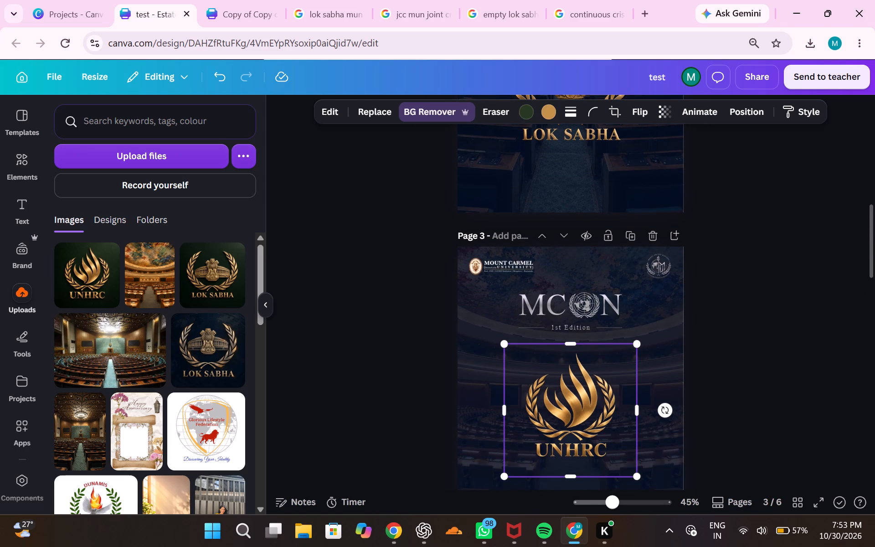
drag(638, 480, 648, 484)
drag(607, 427, 594, 427)
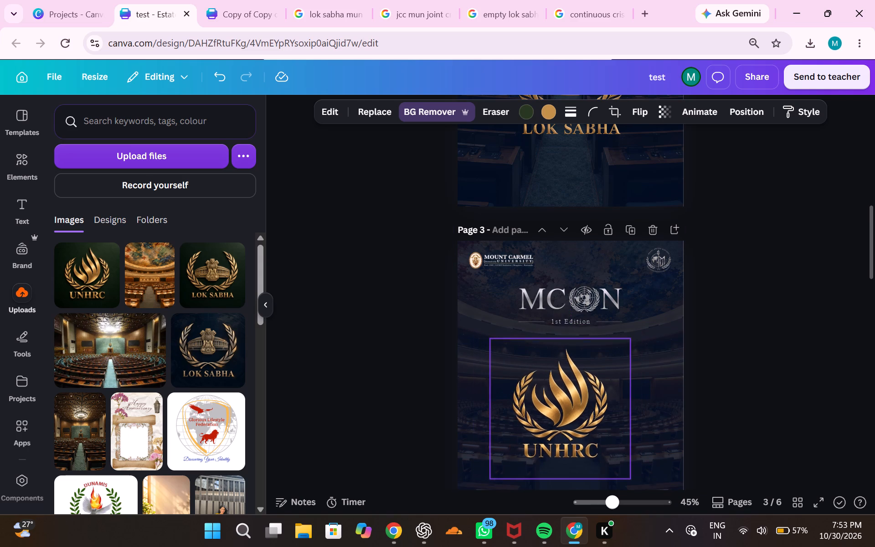
drag(594, 427, 601, 429)
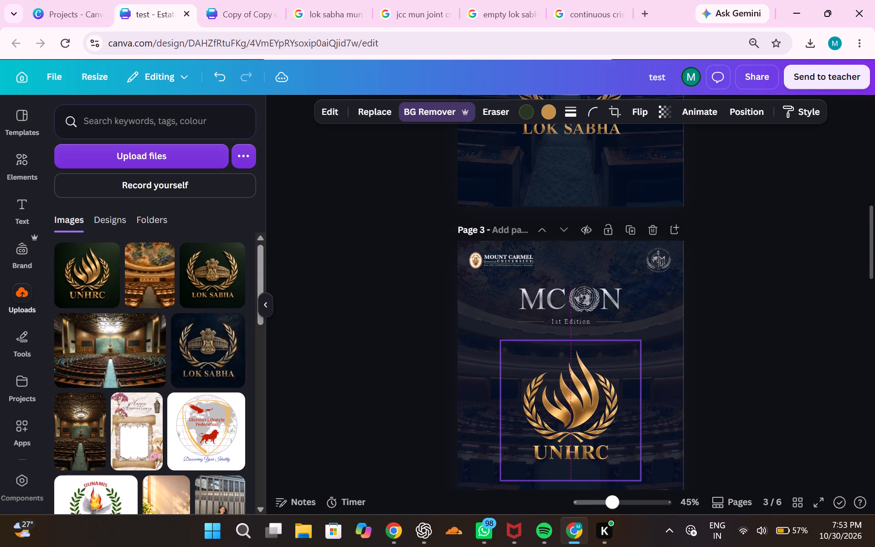
drag(601, 429, 602, 438)
scroll(602, 438, down, 1)
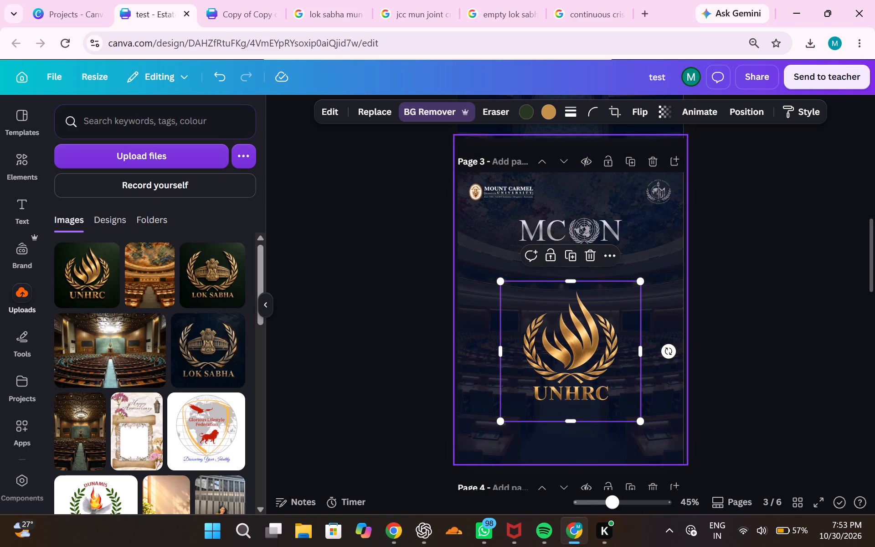
Upscale the UNHRC emblem image on page 3.
click(327, 119)
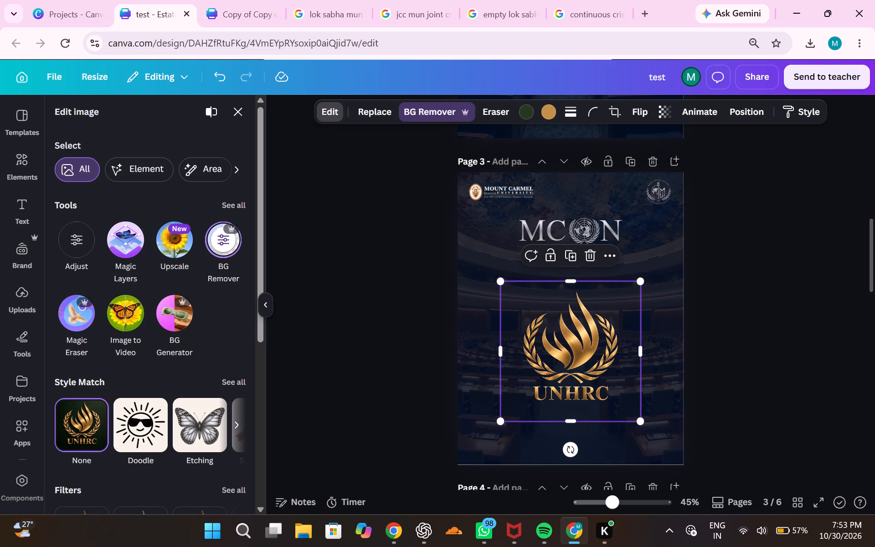
click(183, 249)
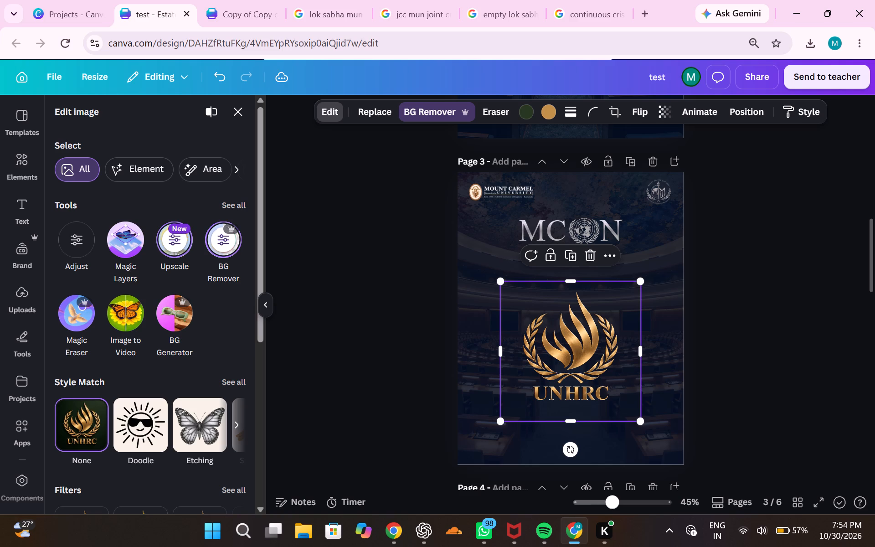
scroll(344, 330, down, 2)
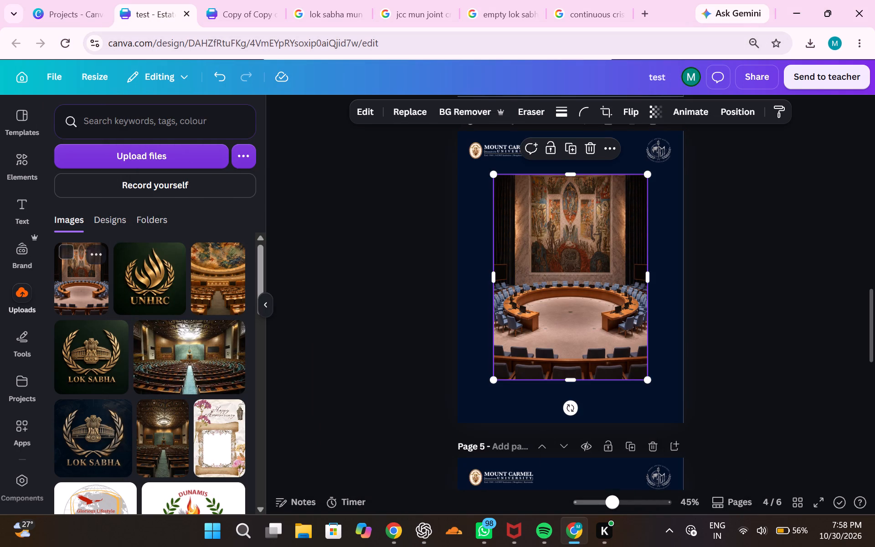
scroll(319, 289, up, 3)
scroll(319, 289, right, 1)
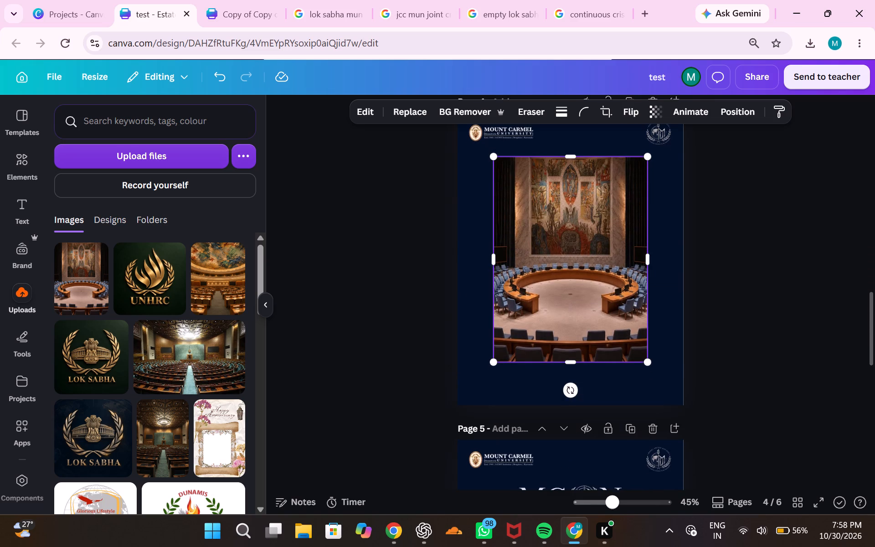
scroll(319, 289, right, 1)
scroll(327, 291, up, 1)
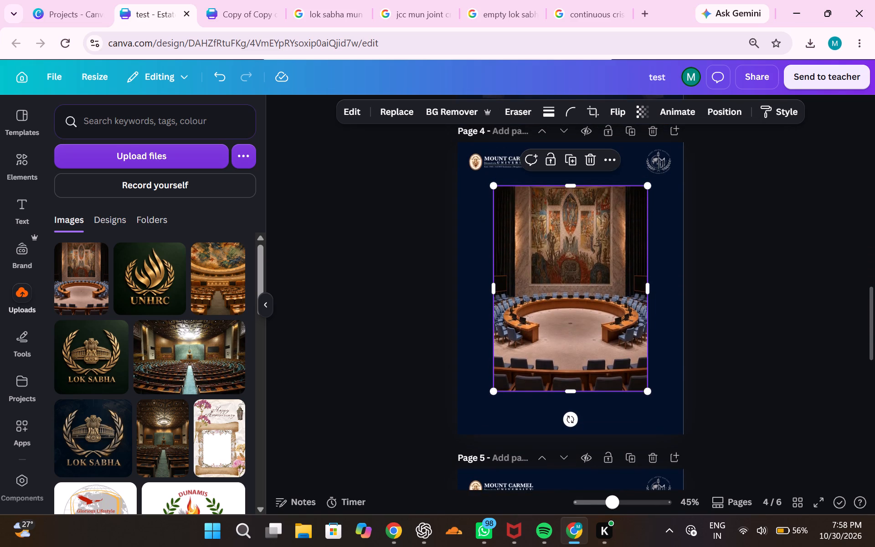
drag(565, 315, 532, 272)
drag(614, 347, 670, 383)
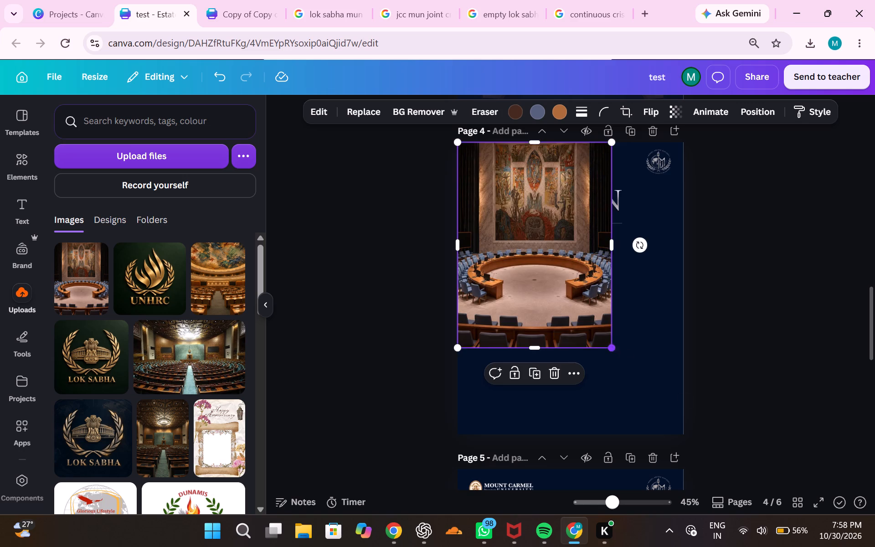
drag(670, 383, 710, 422)
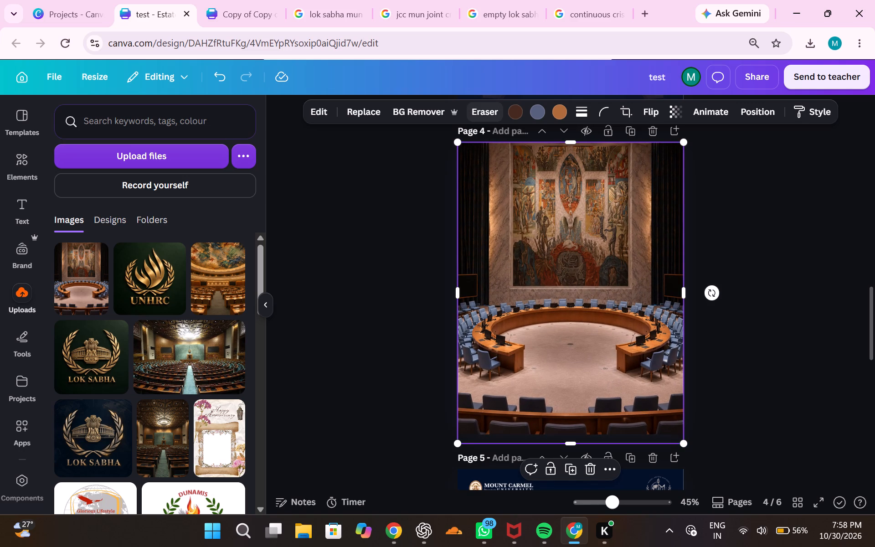
Move the Security Council room image below the MCON and university logo groups, directly above page 4's background.
click(751, 103)
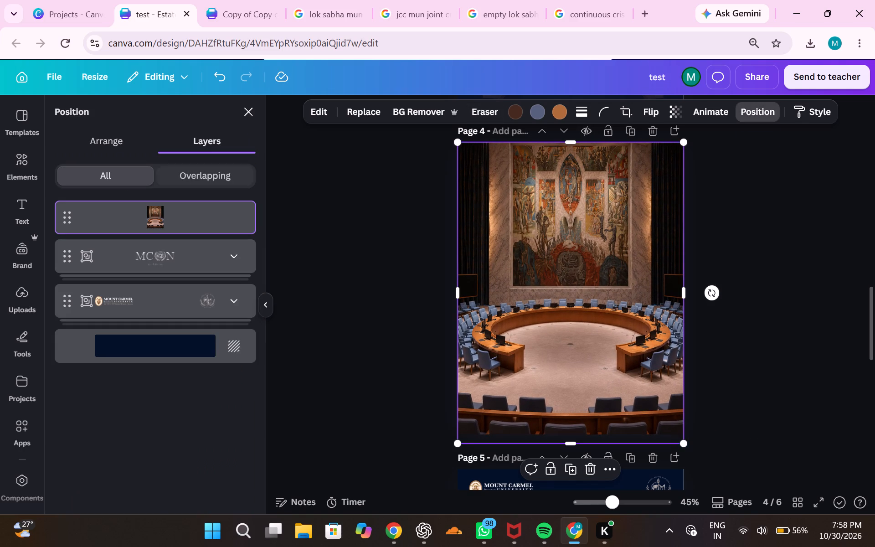
drag(172, 217, 165, 336)
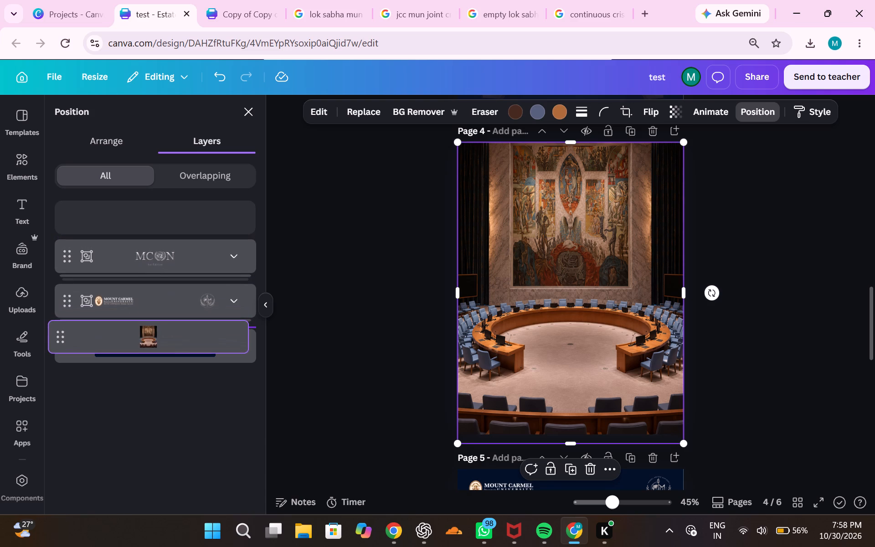
drag(165, 336, 163, 310)
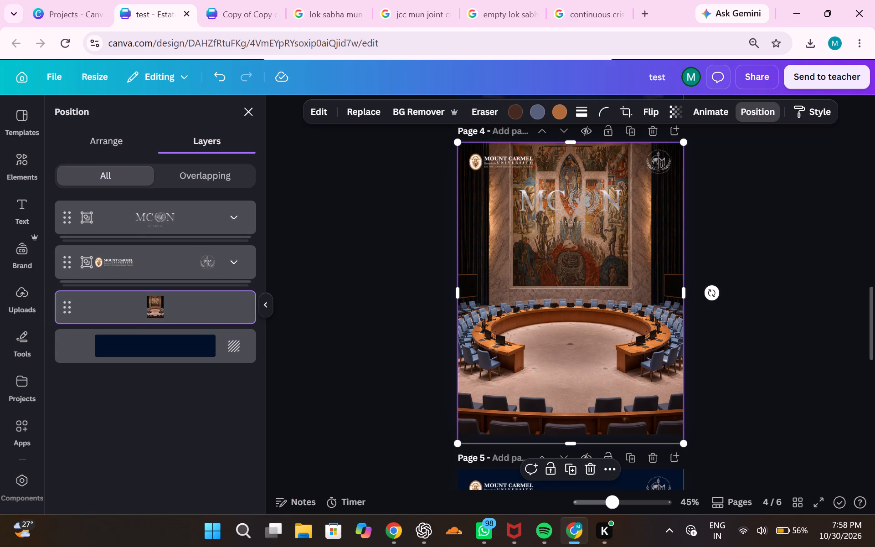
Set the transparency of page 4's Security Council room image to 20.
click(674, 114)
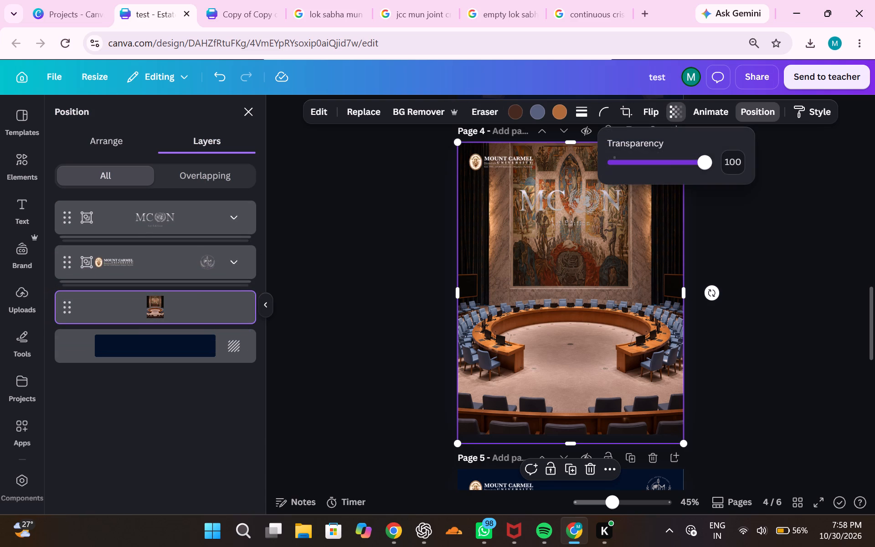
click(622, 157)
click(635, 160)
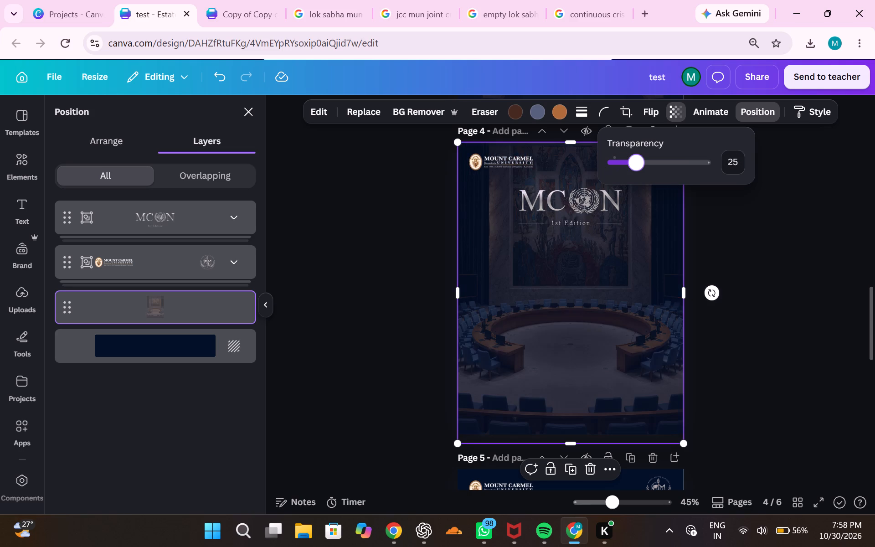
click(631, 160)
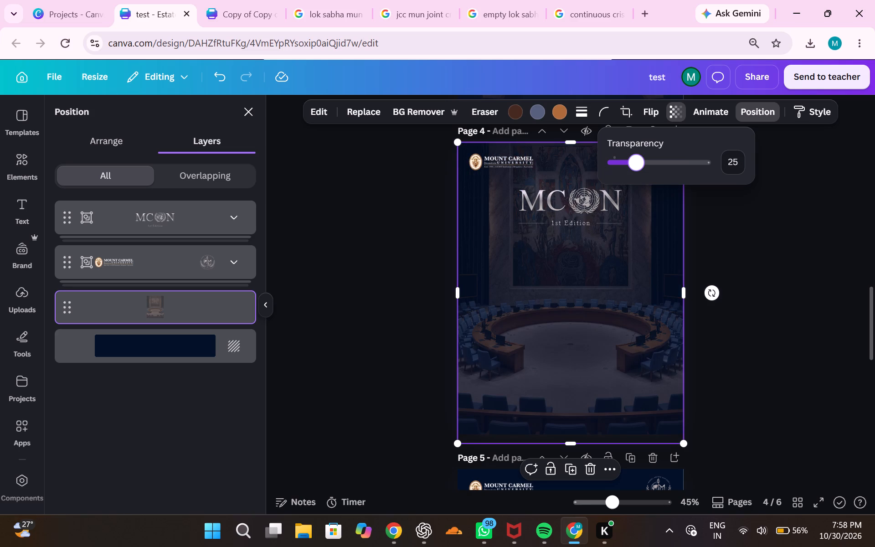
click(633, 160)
Check the transparency of page 3's hall image, then set page 4's Security Council room image transparency to 16.
click(783, 269)
scroll(783, 269, up, 3)
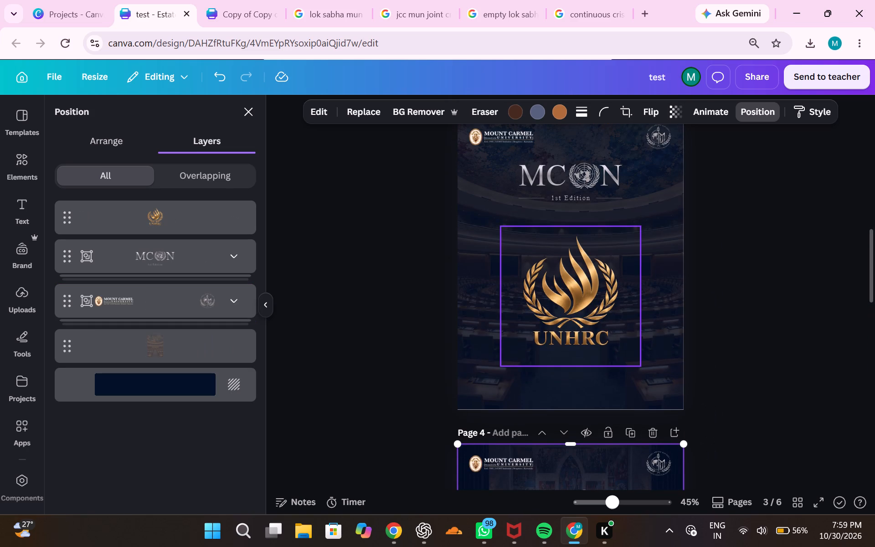
click(658, 283)
click(645, 106)
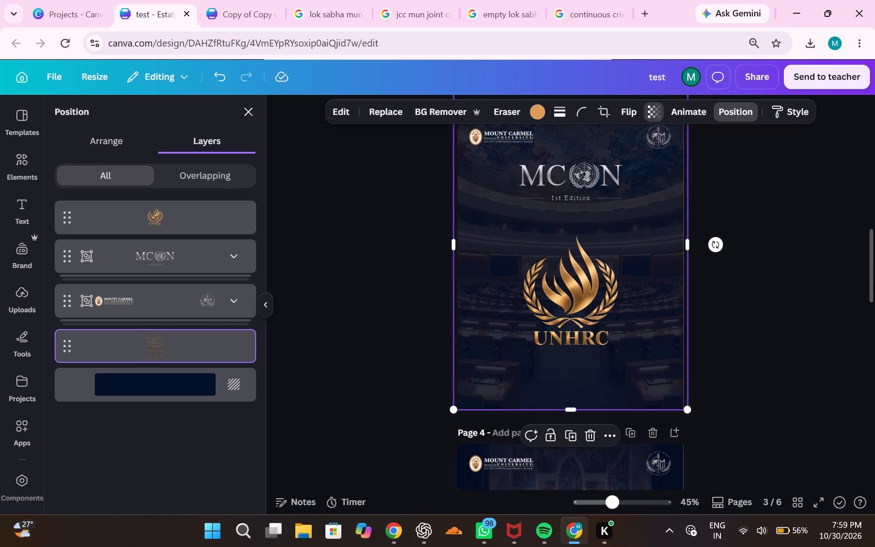
click(757, 186)
scroll(757, 186, down, 2)
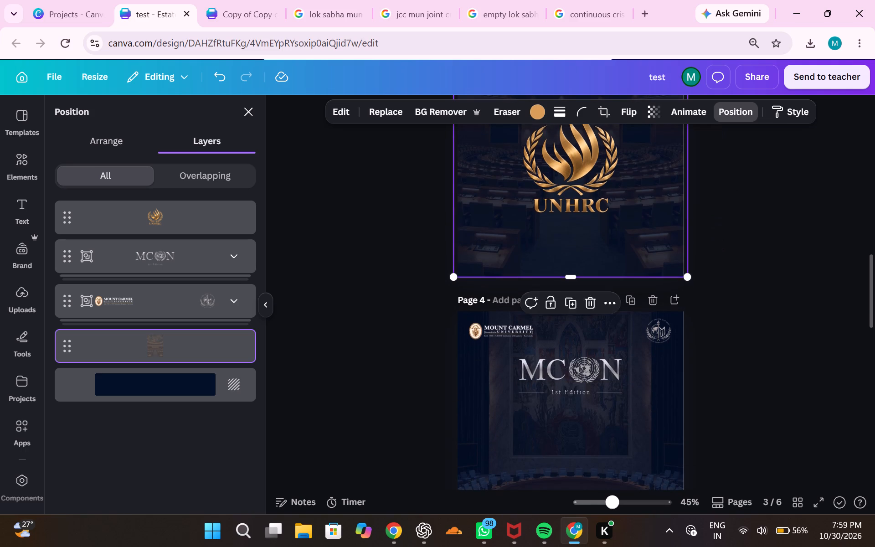
scroll(757, 171, down, 2)
click(672, 215)
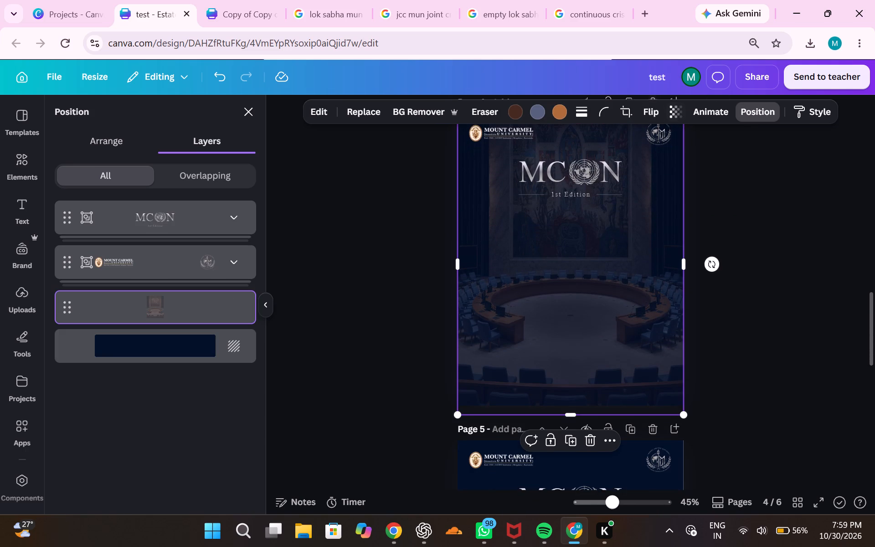
click(671, 107)
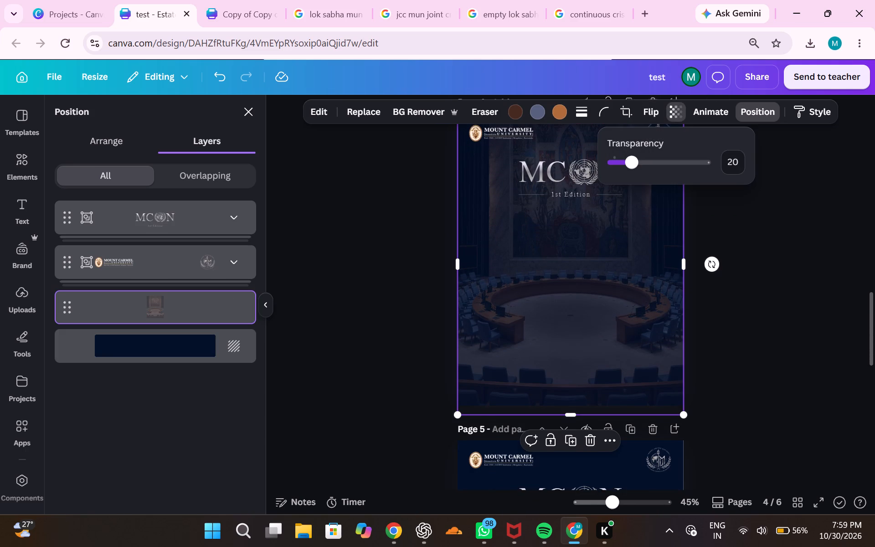
triple_click(734, 167)
text(15)
key(BackSpace)
key(6)
key(Return)
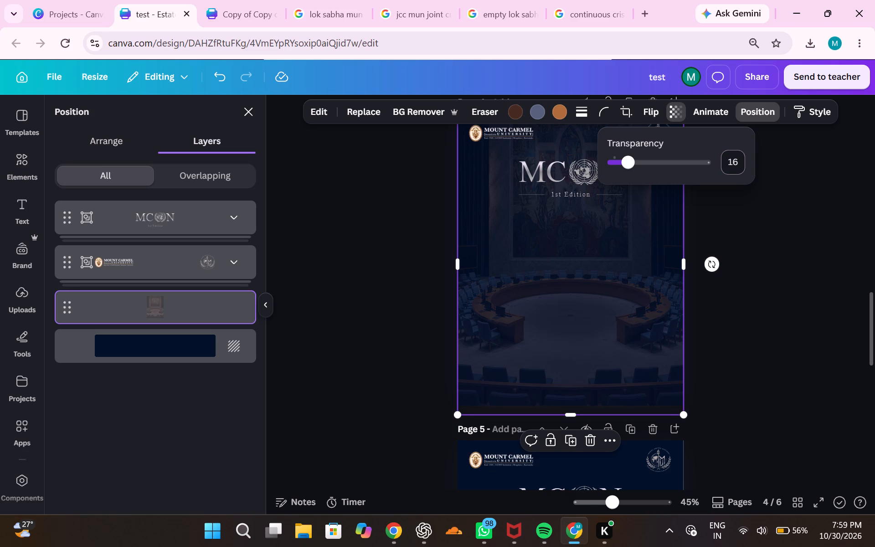
click(815, 222)
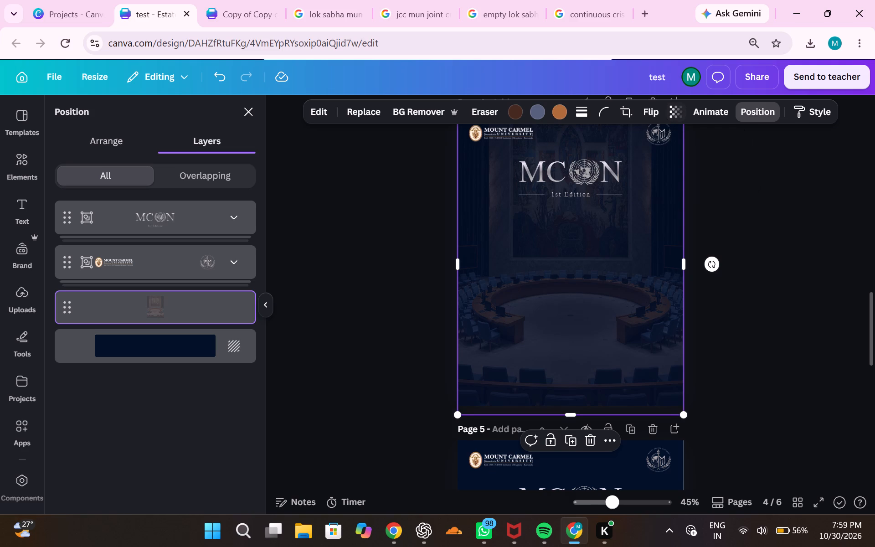
Select page 5's background.
scroll(742, 268, down, 4)
click(587, 382)
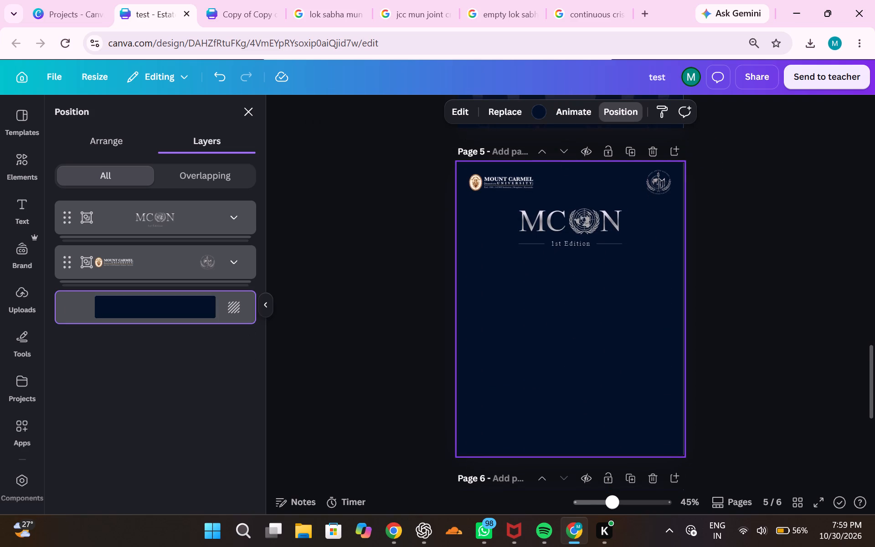
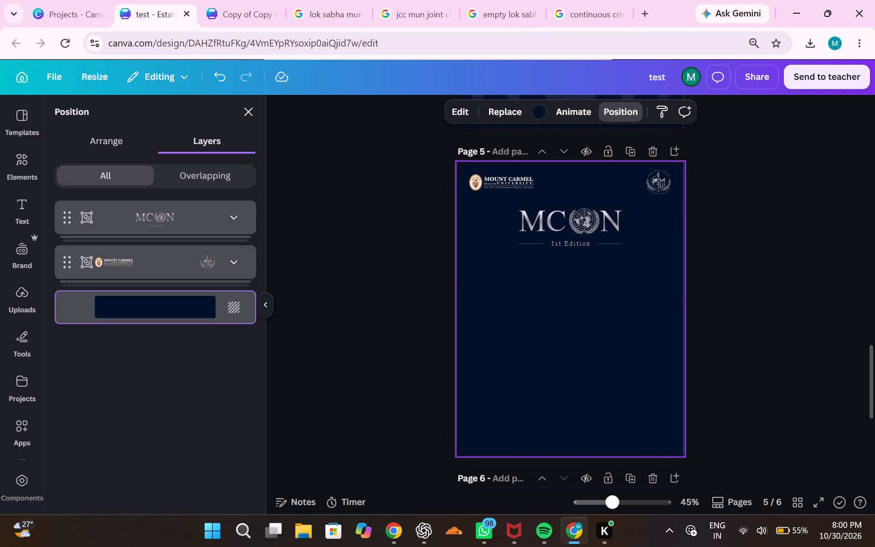
scroll(486, 284, up, 4)
scroll(486, 284, down, 1)
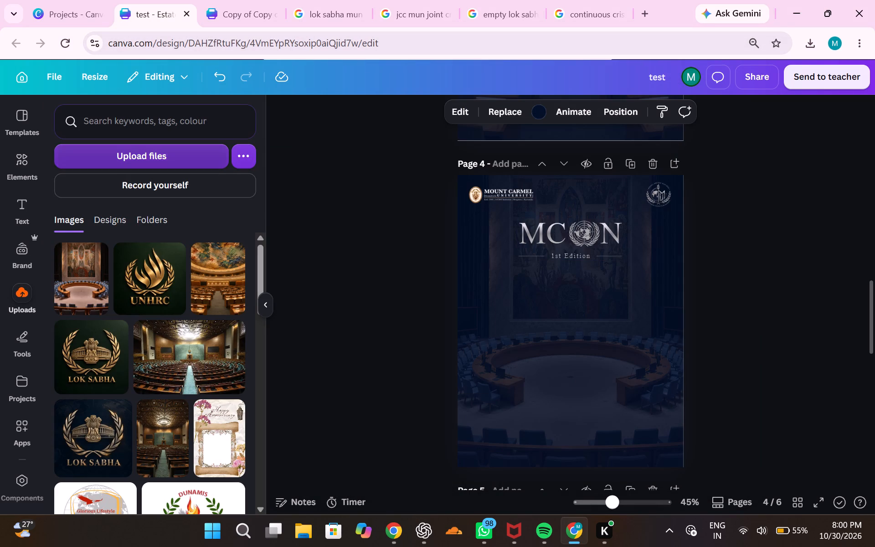
click(168, 160)
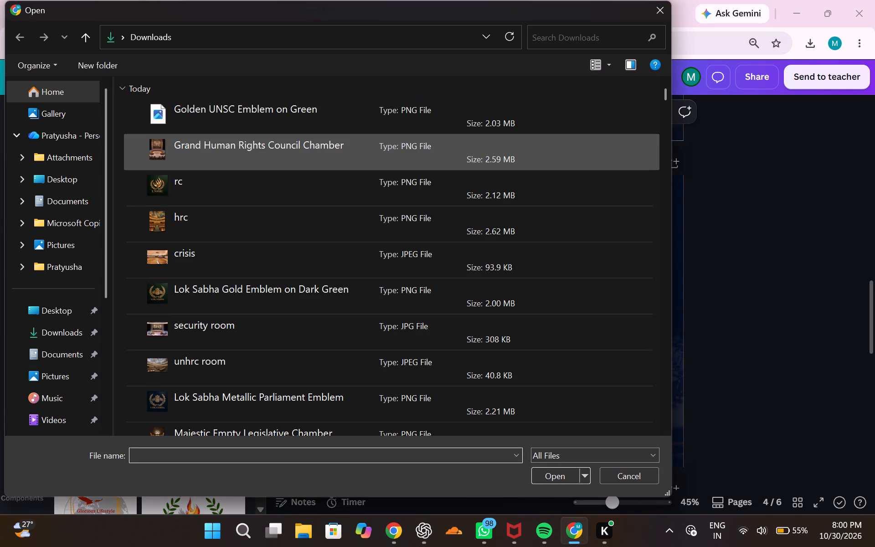
click(269, 109)
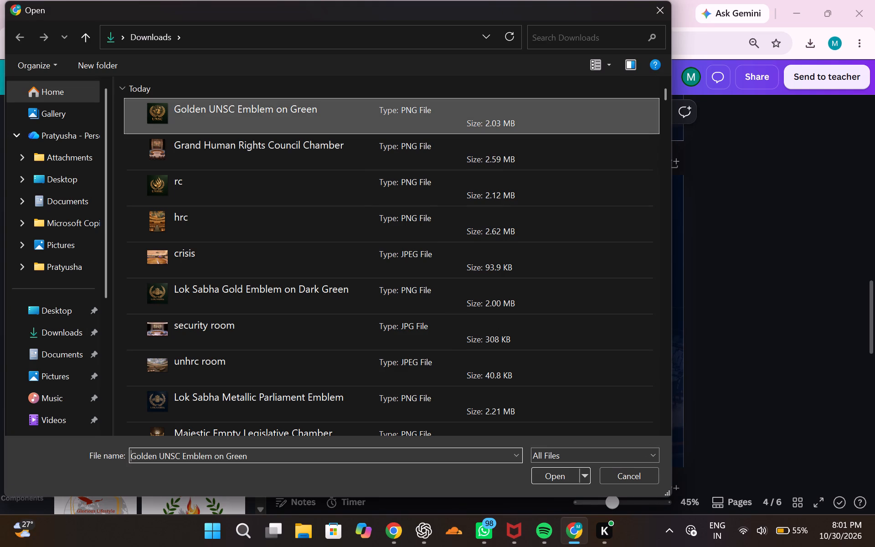
click(561, 472)
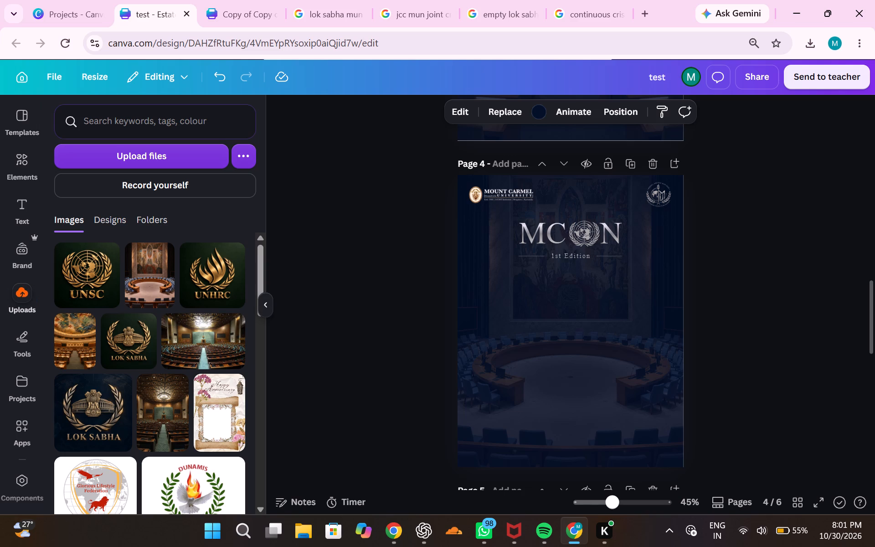
Place the uploaded golden UNSC emblem on page 4 and remove its green background.
click(84, 269)
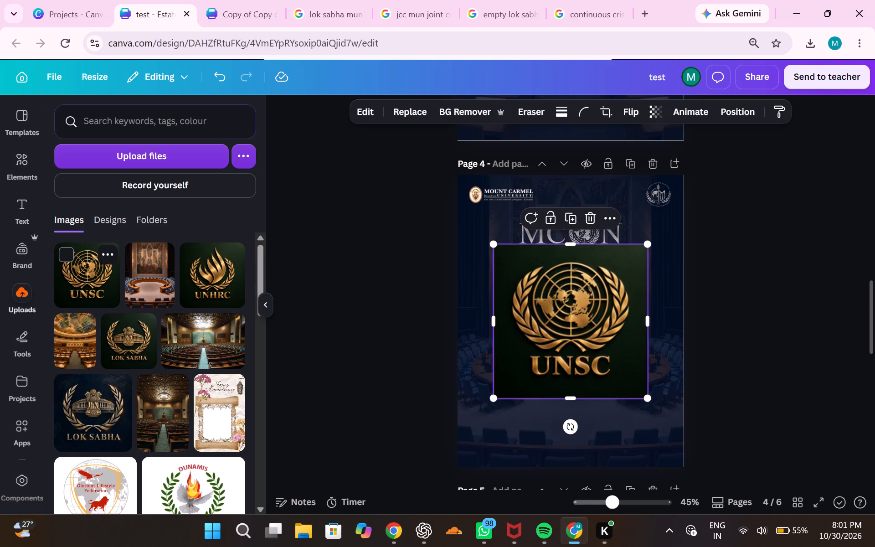
click(466, 116)
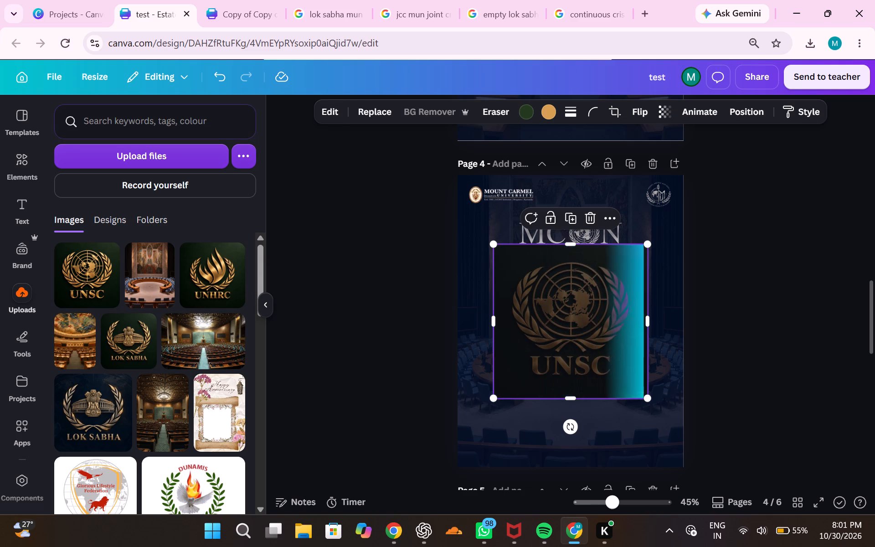
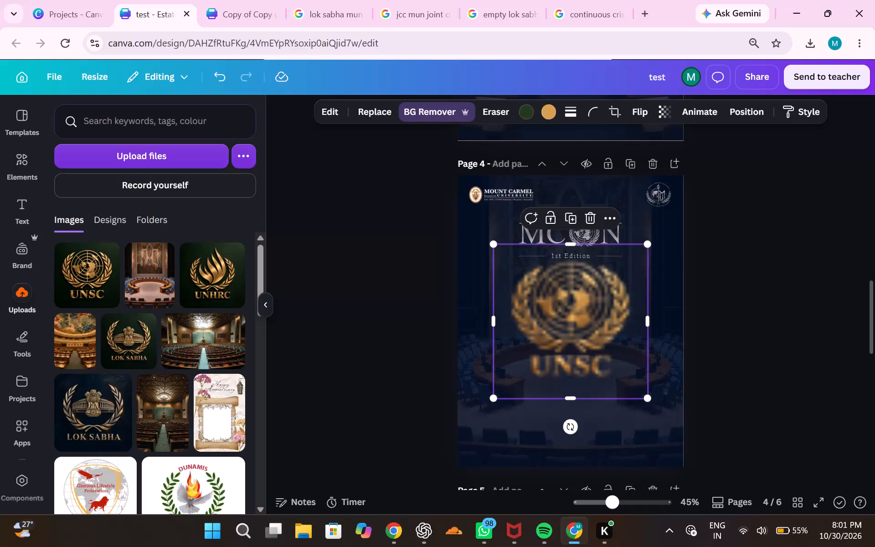
Move the golden UNSC emblem on page 4 down so it sits centred just below the "1st Edition" line.
click(675, 273)
click(557, 301)
drag(557, 301, 553, 323)
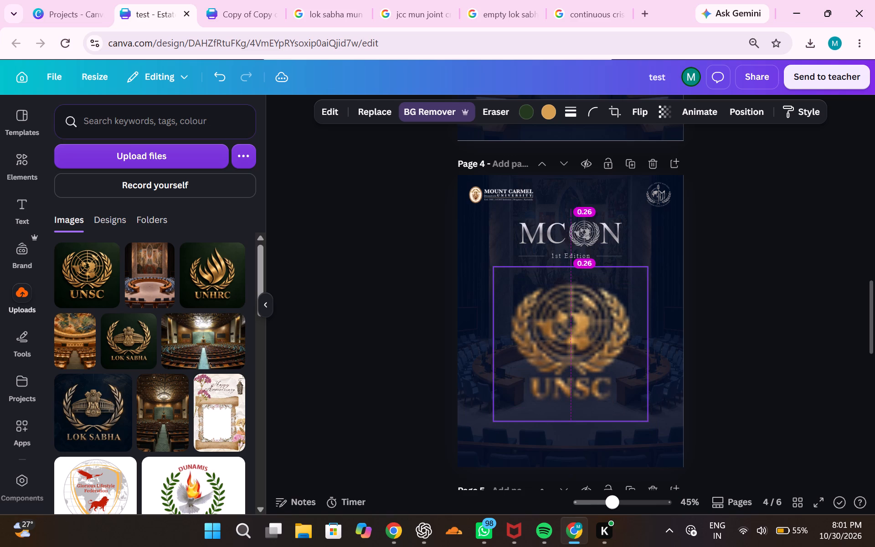
drag(553, 323, 554, 323)
click(336, 116)
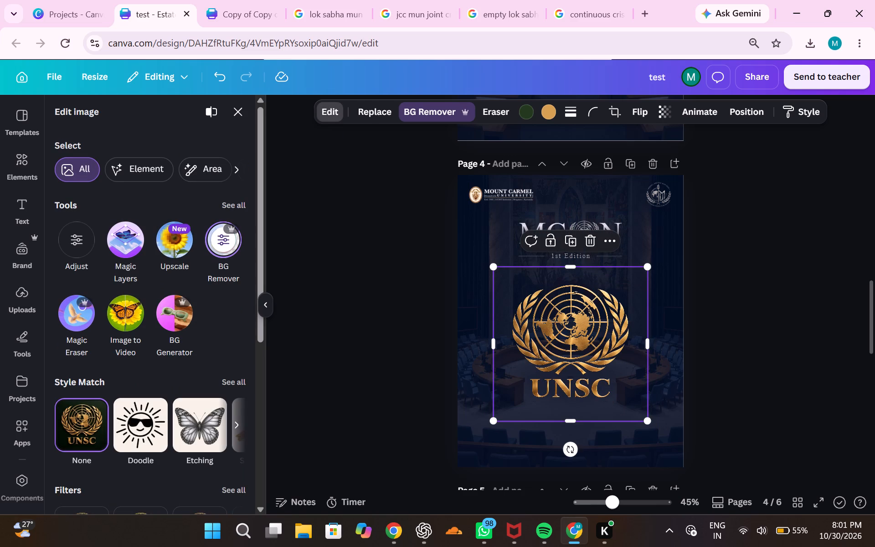
Upscale the golden UNSC emblem on page 4.
click(170, 254)
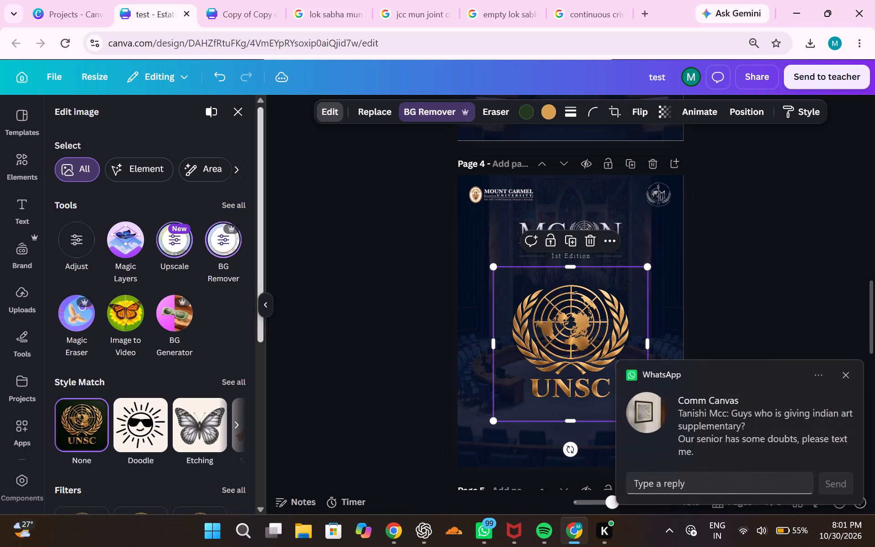
click(848, 375)
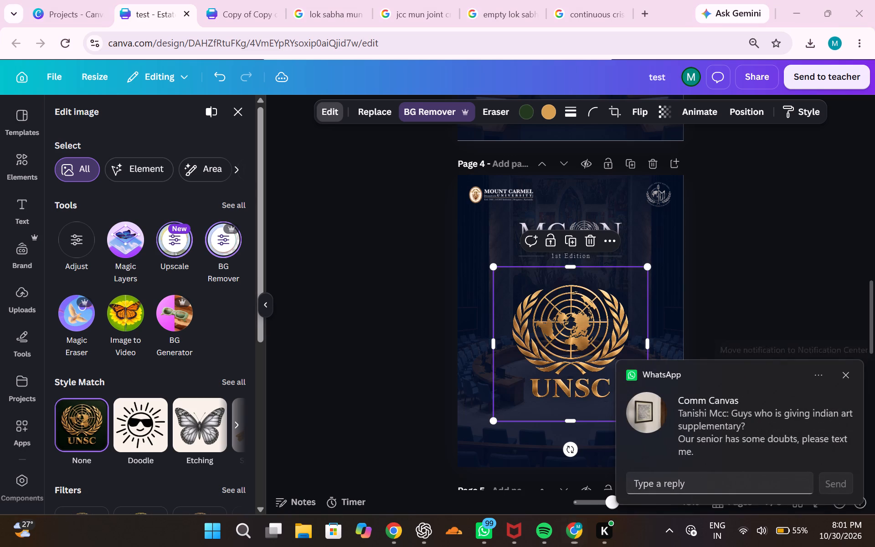
click(598, 378)
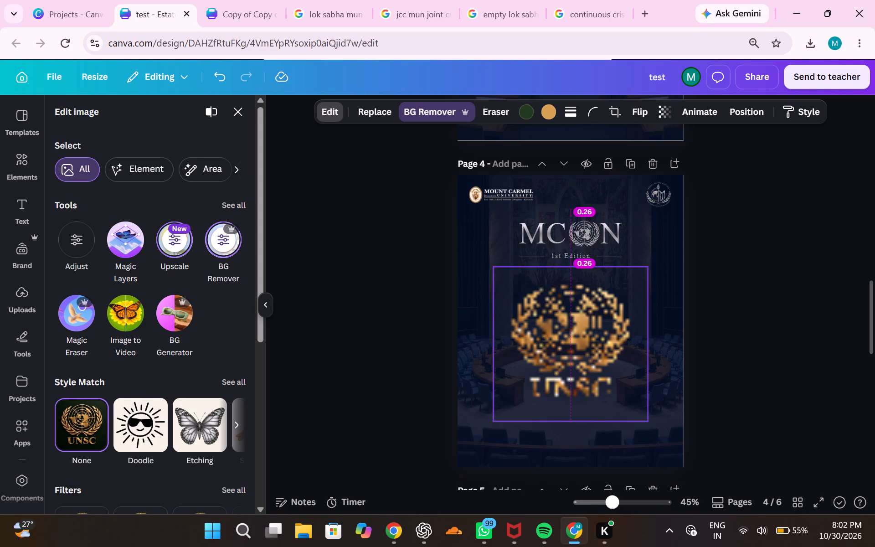
click(699, 359)
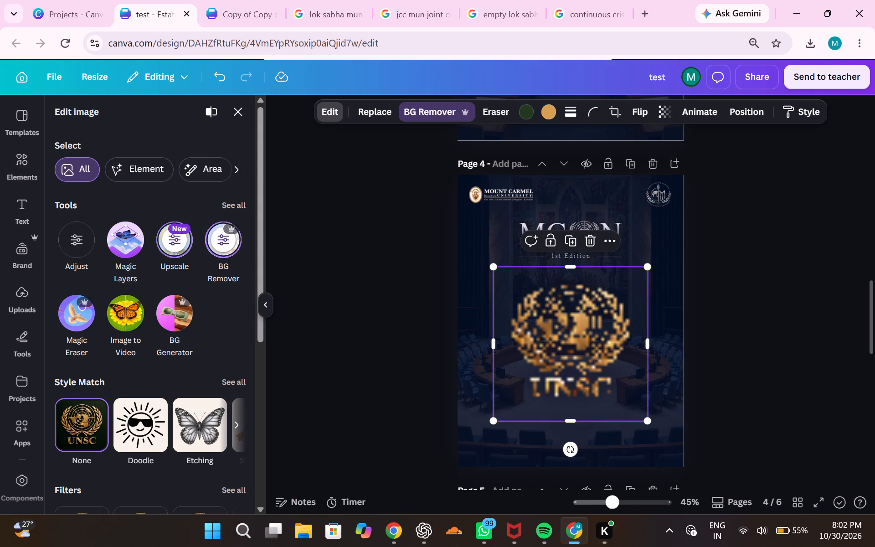
Go to page 5 and select its plain navy background.
scroll(699, 359, down, 3)
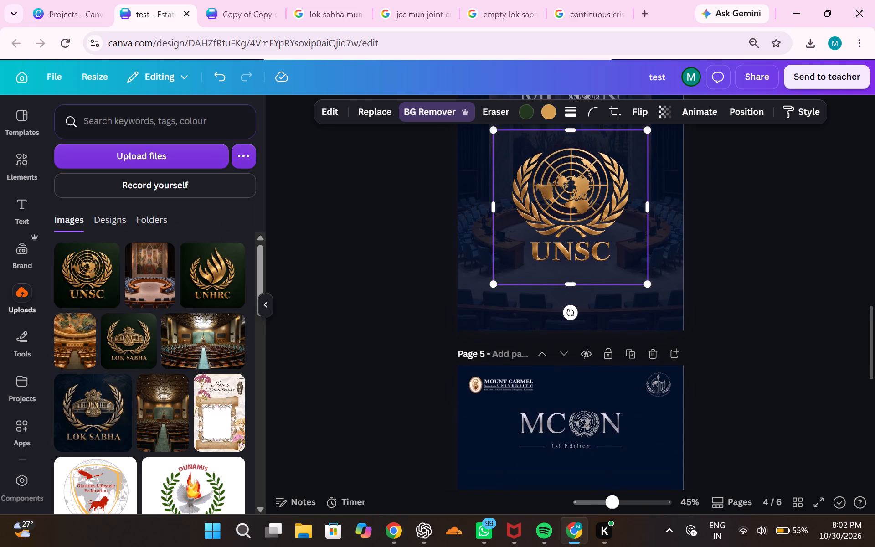
scroll(699, 359, down, 2)
click(571, 381)
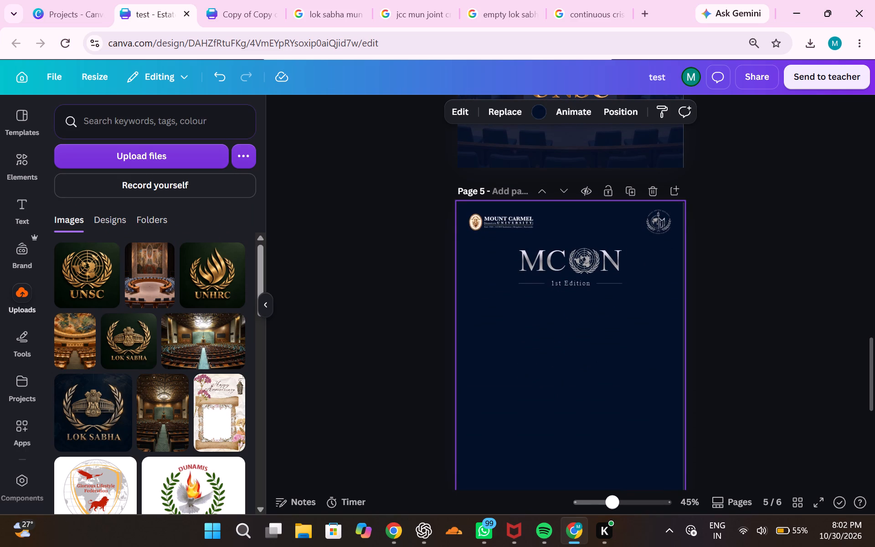
Duplicate the blank page 6 to add another blank MCON page at the end of the design.
scroll(503, 259, up, 5)
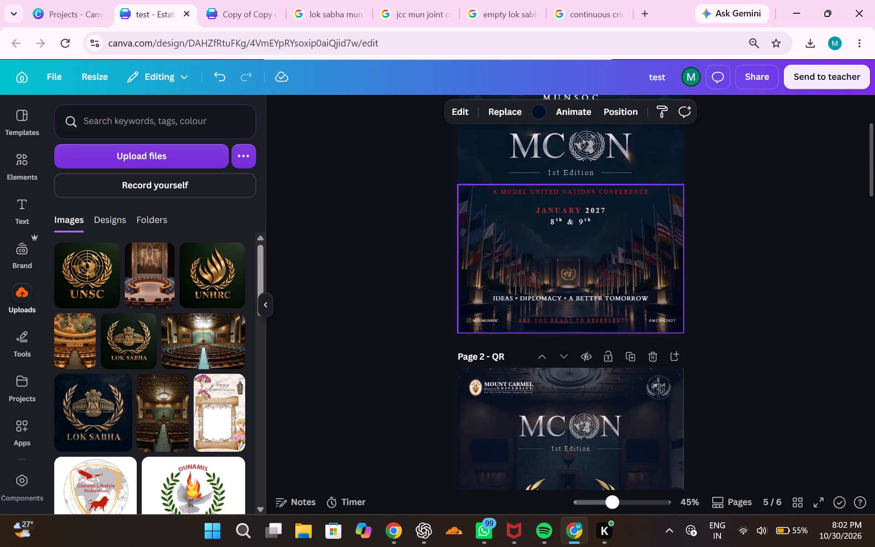
scroll(503, 259, up, 1)
scroll(503, 259, down, 7)
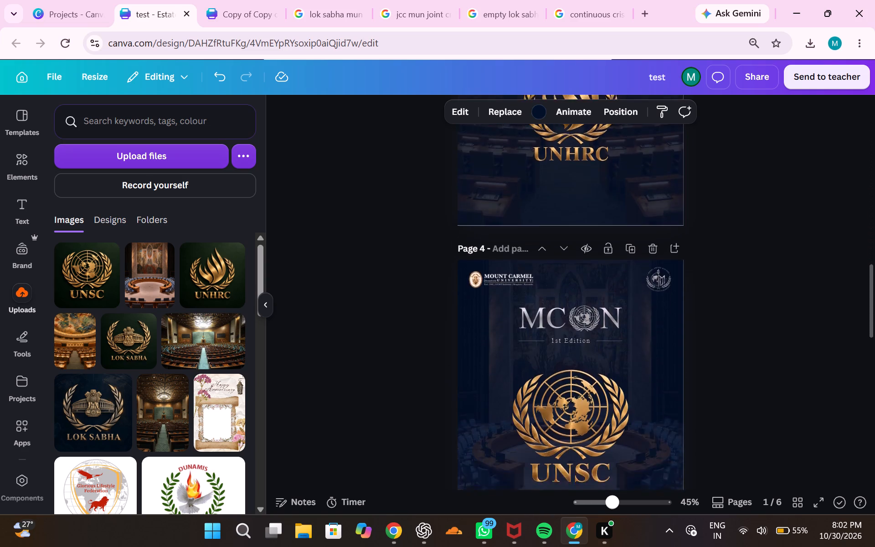
scroll(503, 259, down, 4)
scroll(503, 259, up, 1)
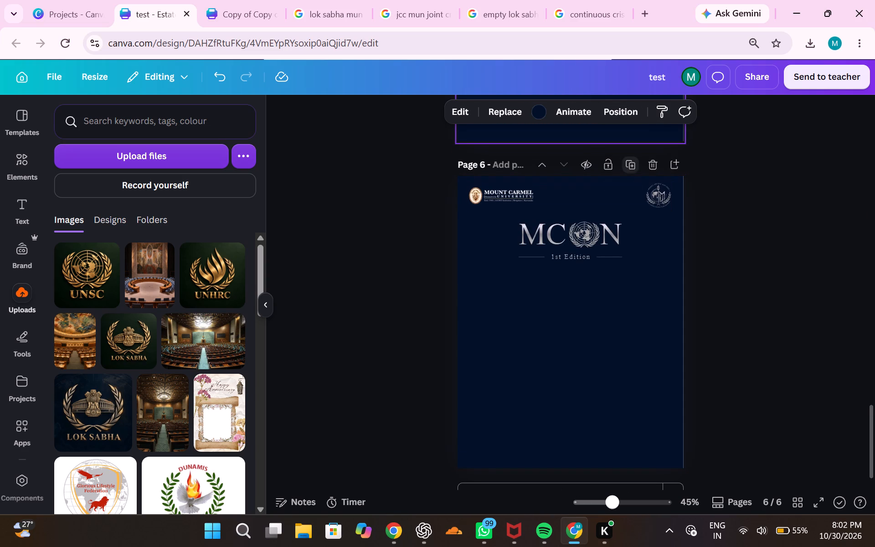
click(635, 170)
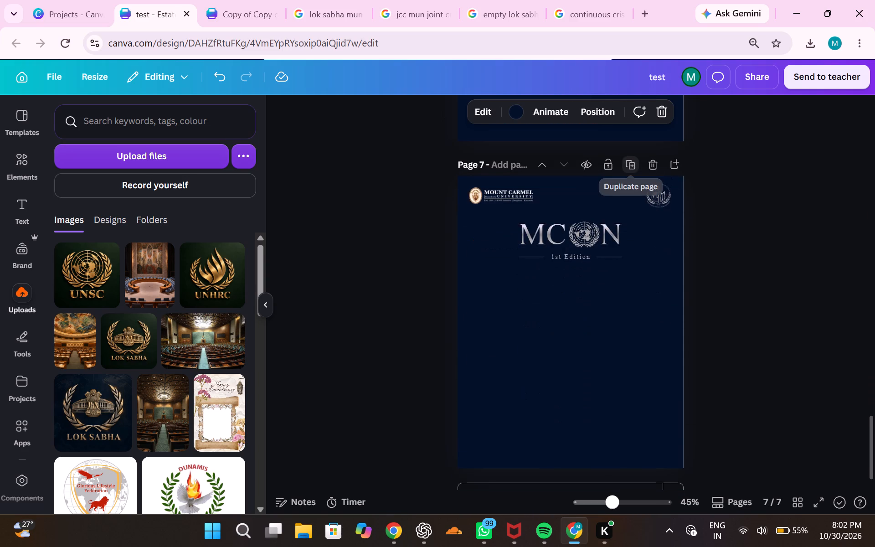
Look over the finished committee pages and the remaining blank pages, ending on blank page 5.
scroll(581, 299, up, 4)
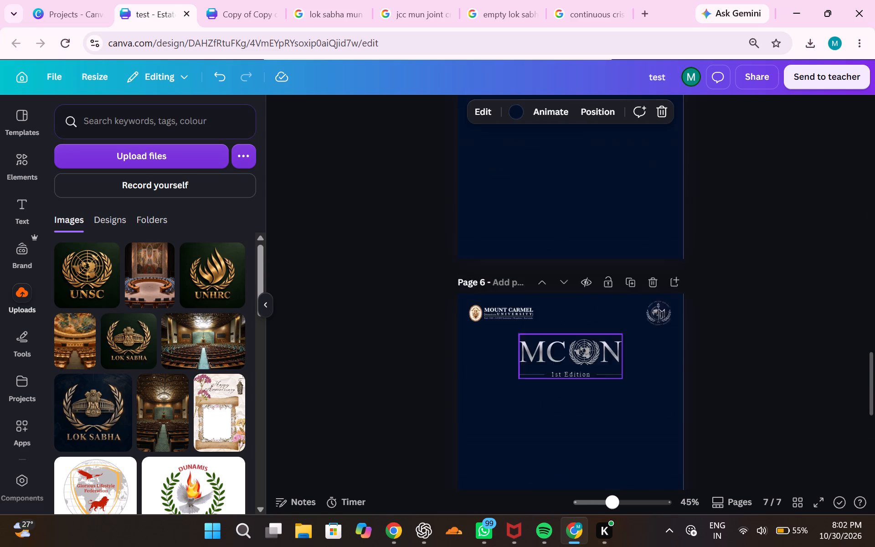
scroll(581, 299, up, 3)
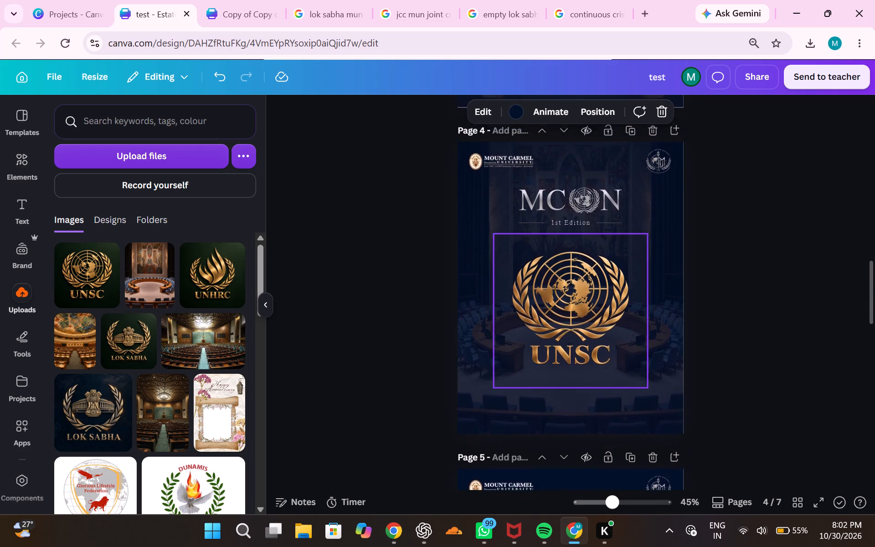
scroll(581, 299, up, 2)
scroll(581, 299, down, 2)
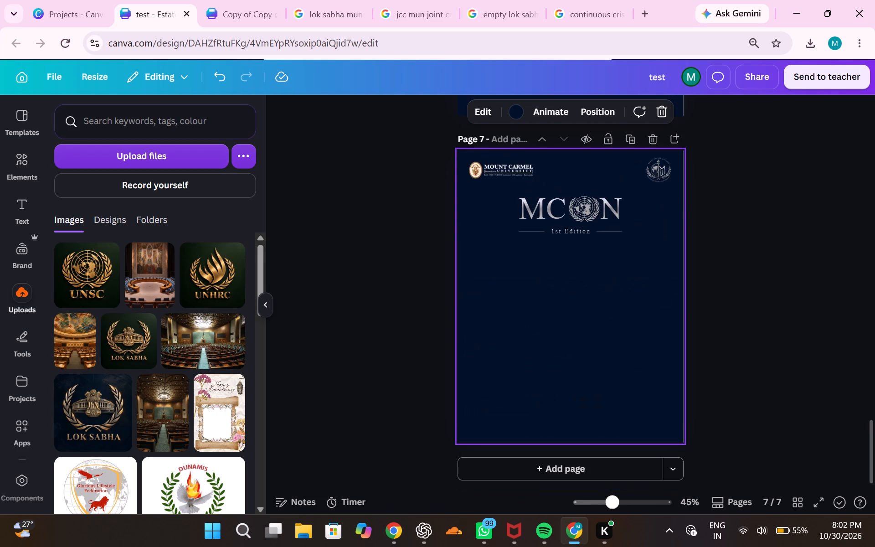
scroll(581, 299, up, 4)
scroll(581, 299, down, 1)
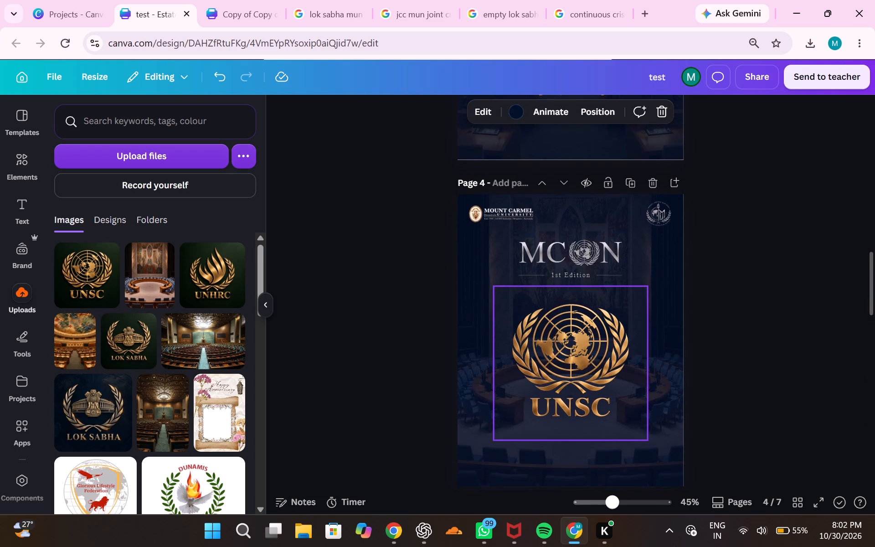
scroll(581, 299, down, 3)
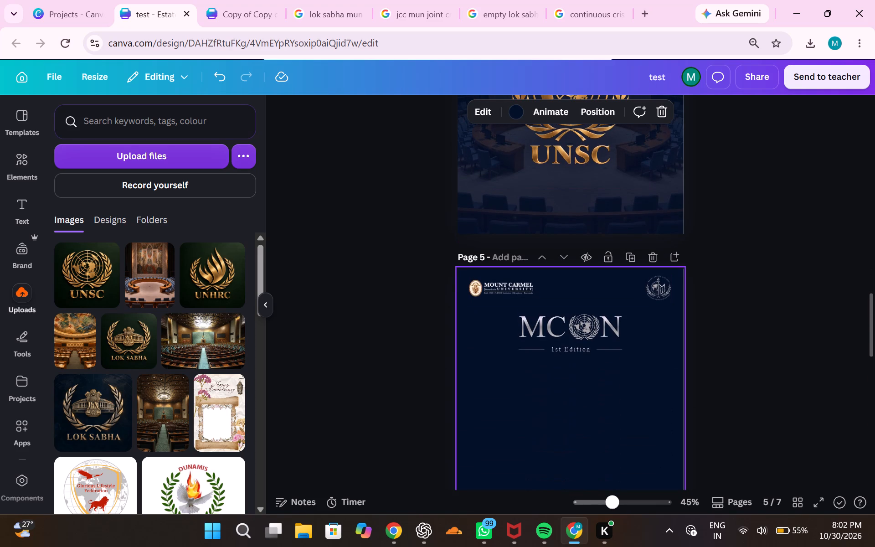
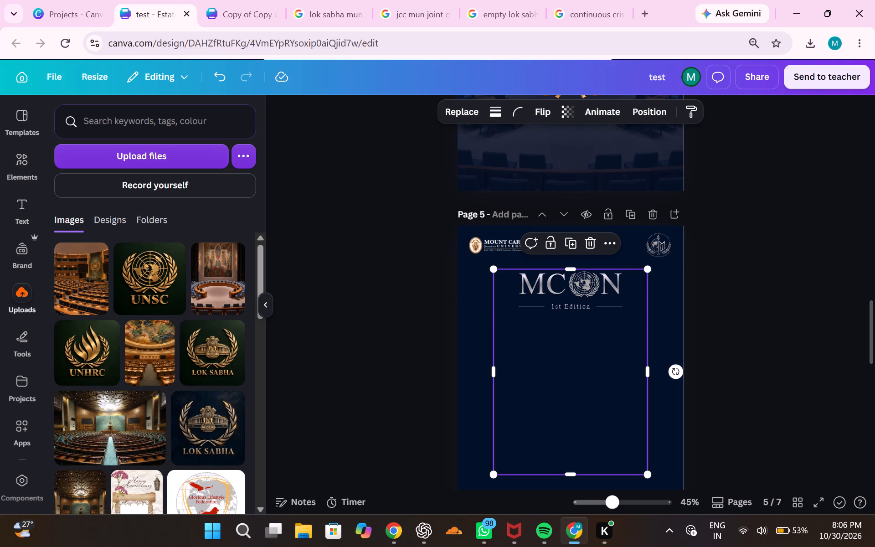
drag(548, 406, 508, 363)
scroll(730, 378, down, 2)
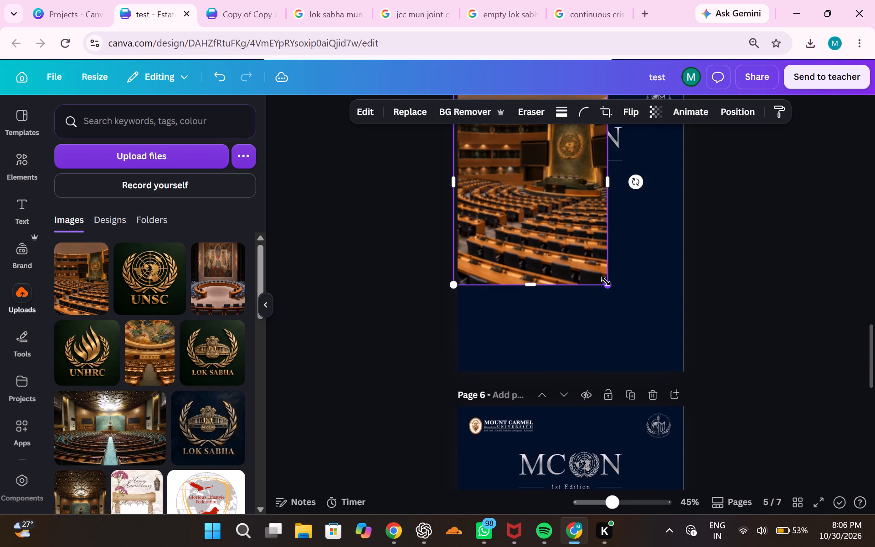
drag(606, 281, 695, 369)
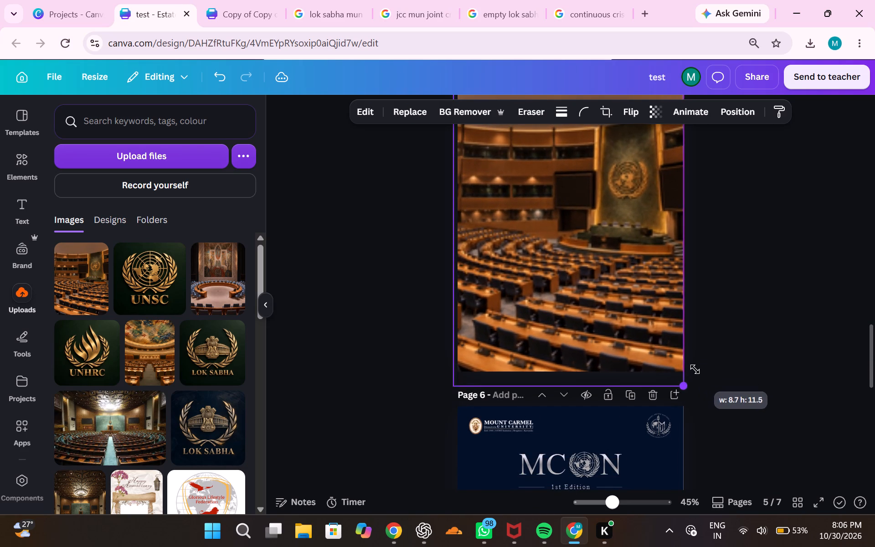
scroll(728, 316, up, 1)
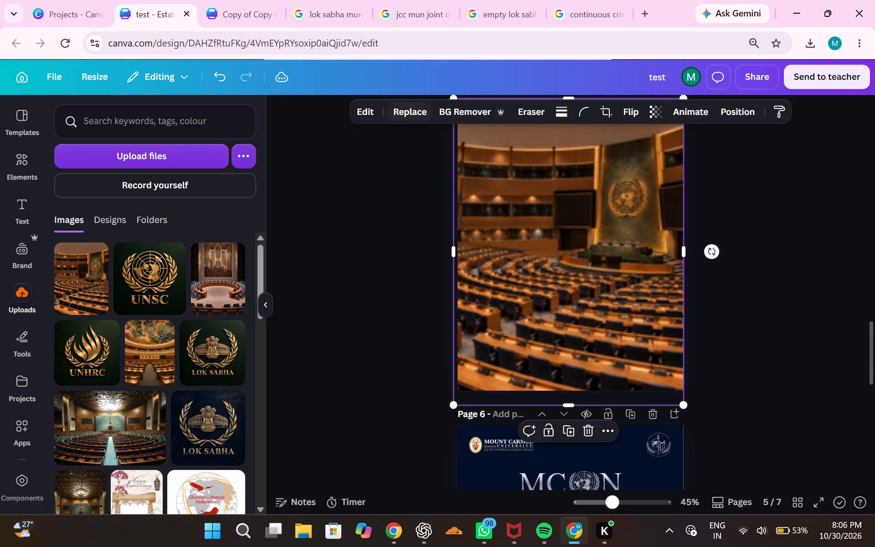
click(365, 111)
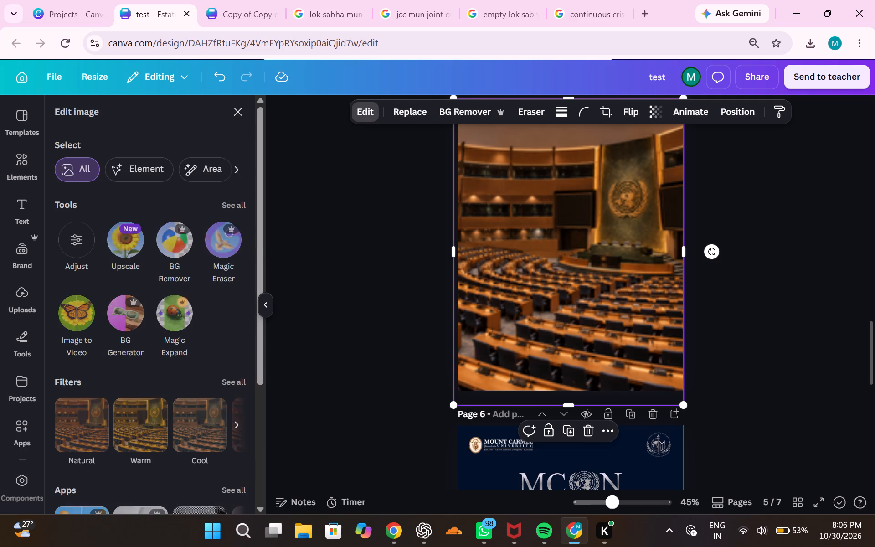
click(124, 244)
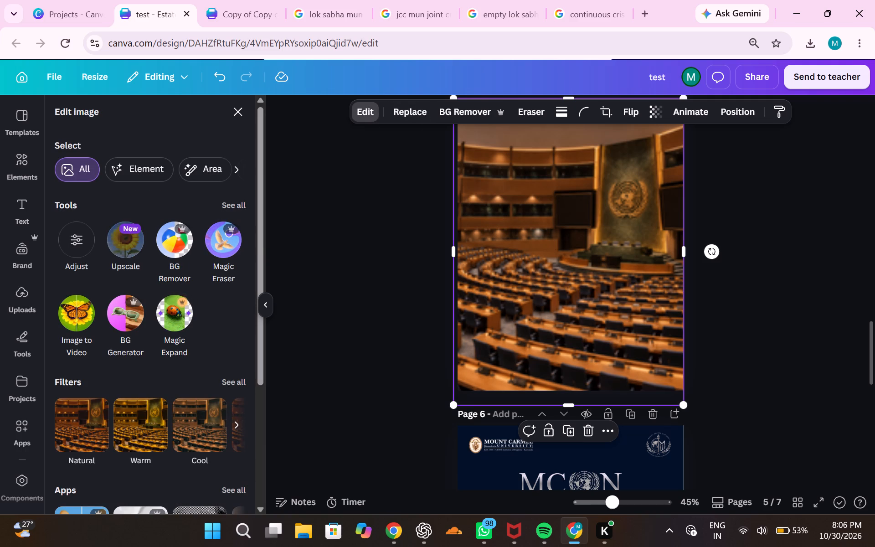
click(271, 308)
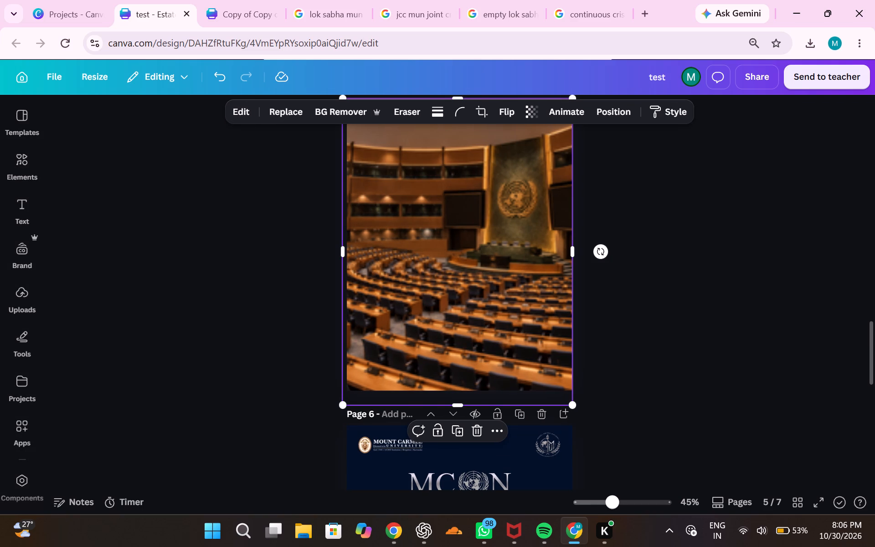
Set the transparency of page 5's chamber image to 16.
scroll(462, 299, up, 1)
click(531, 109)
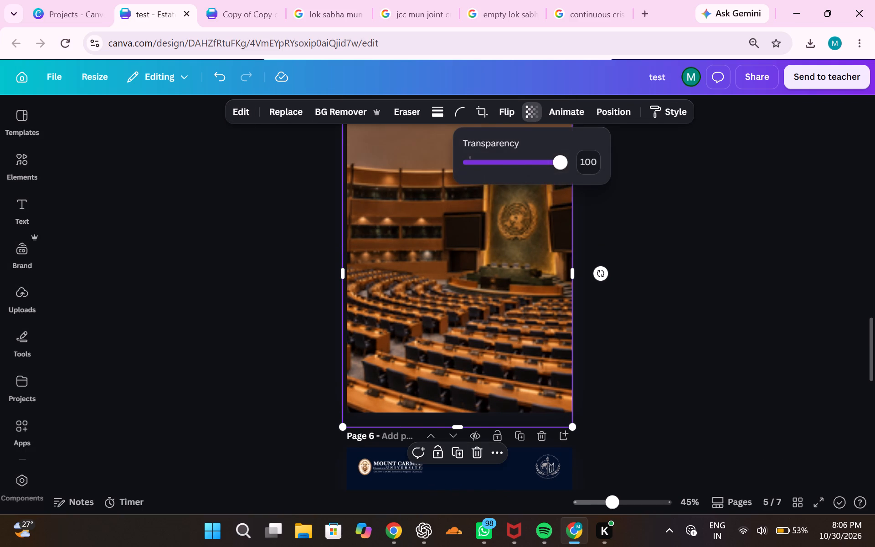
click(513, 162)
click(597, 165)
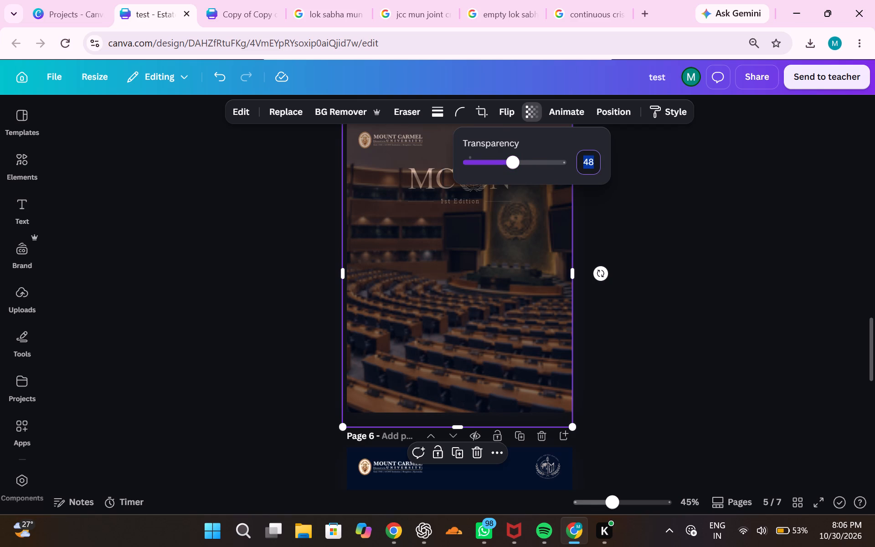
text(16)
key(Return)
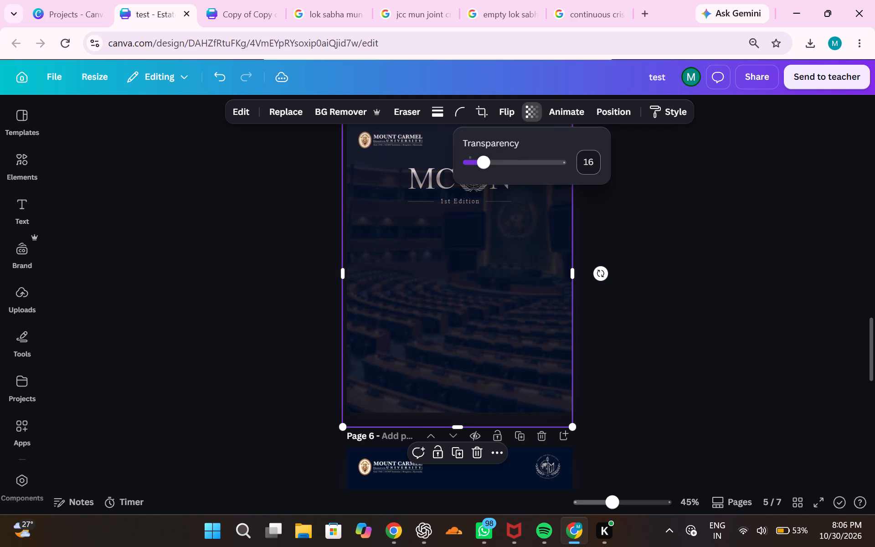
click(660, 291)
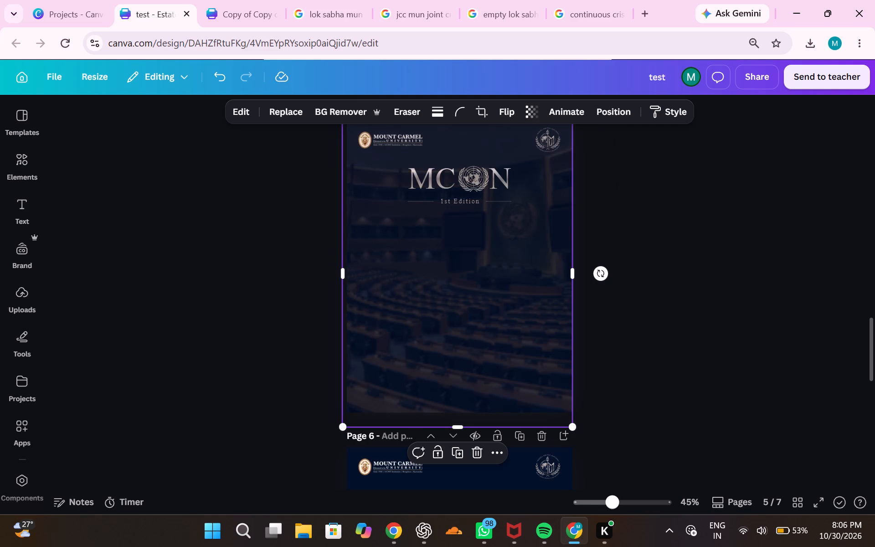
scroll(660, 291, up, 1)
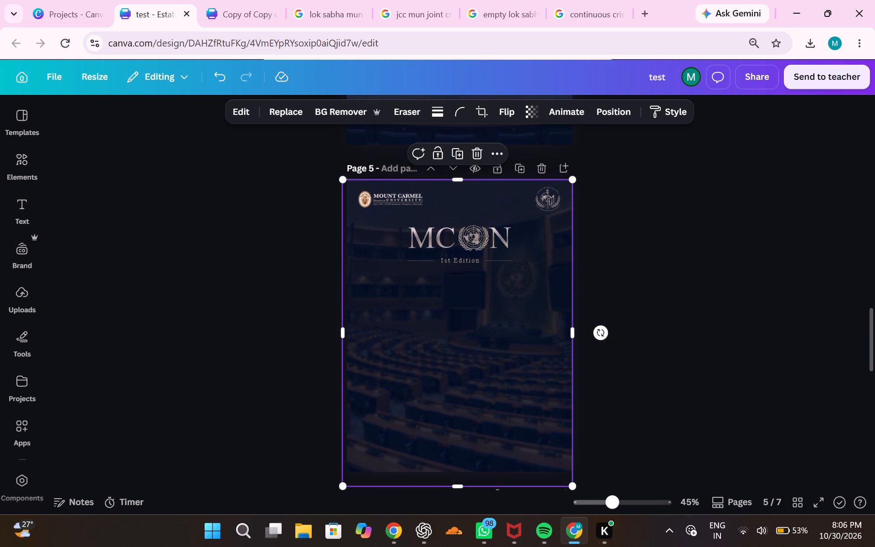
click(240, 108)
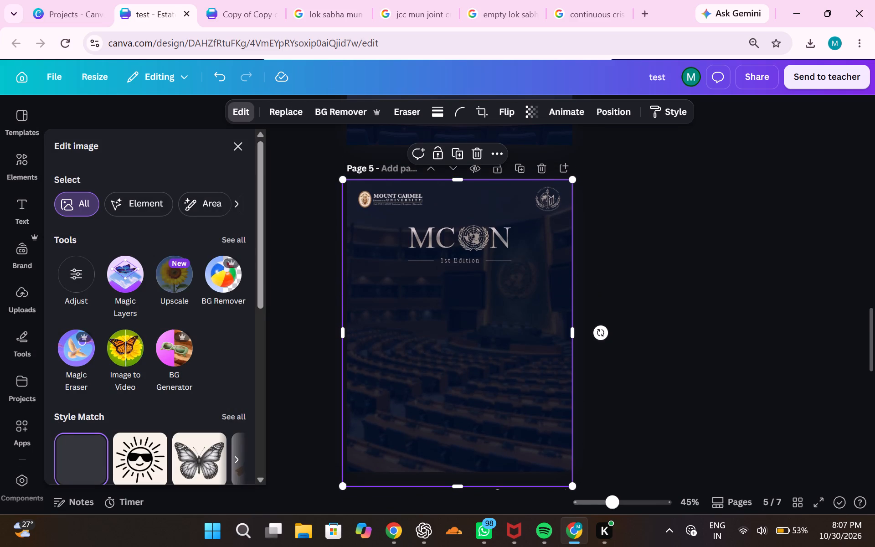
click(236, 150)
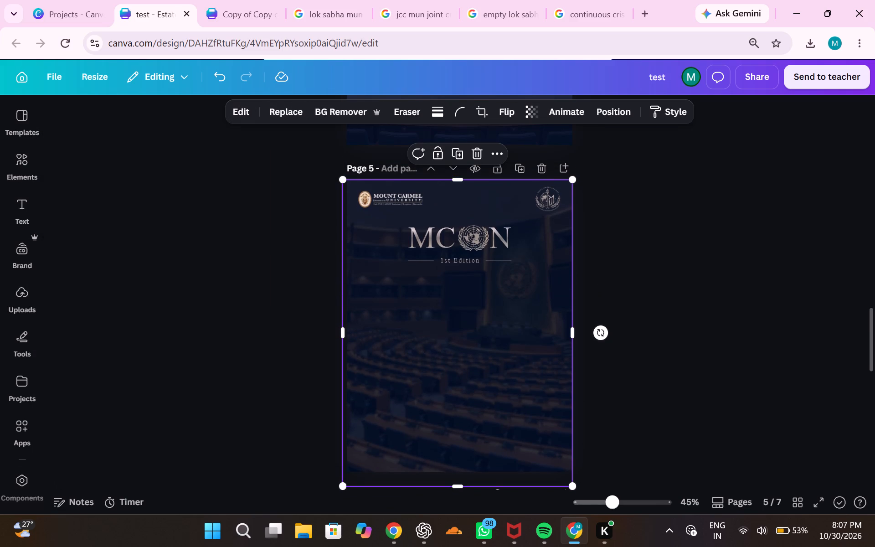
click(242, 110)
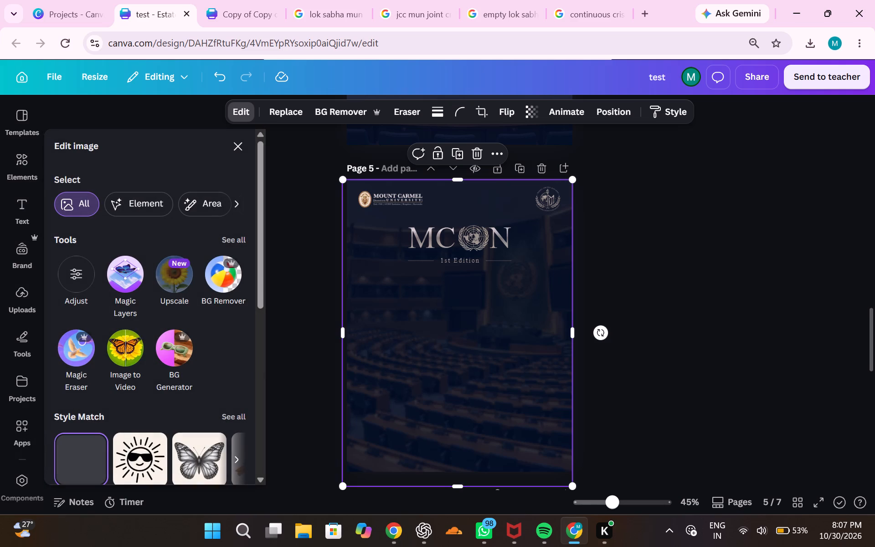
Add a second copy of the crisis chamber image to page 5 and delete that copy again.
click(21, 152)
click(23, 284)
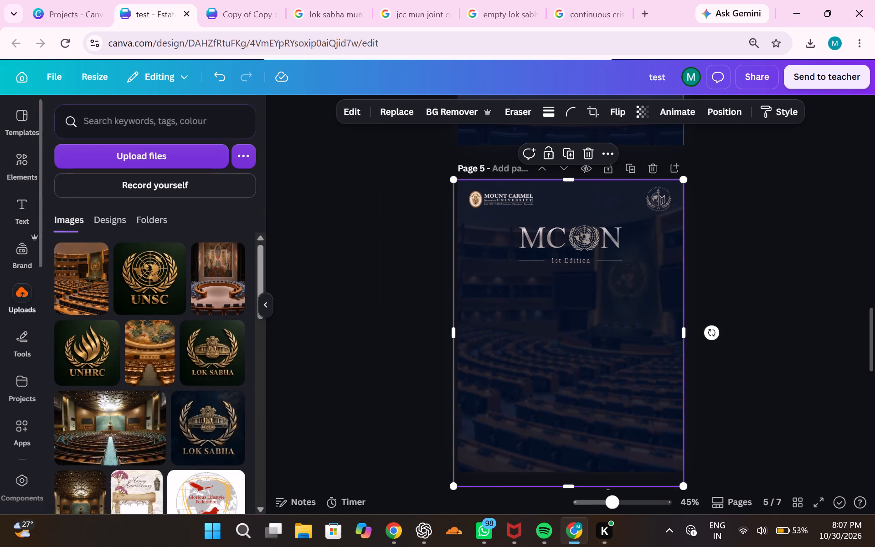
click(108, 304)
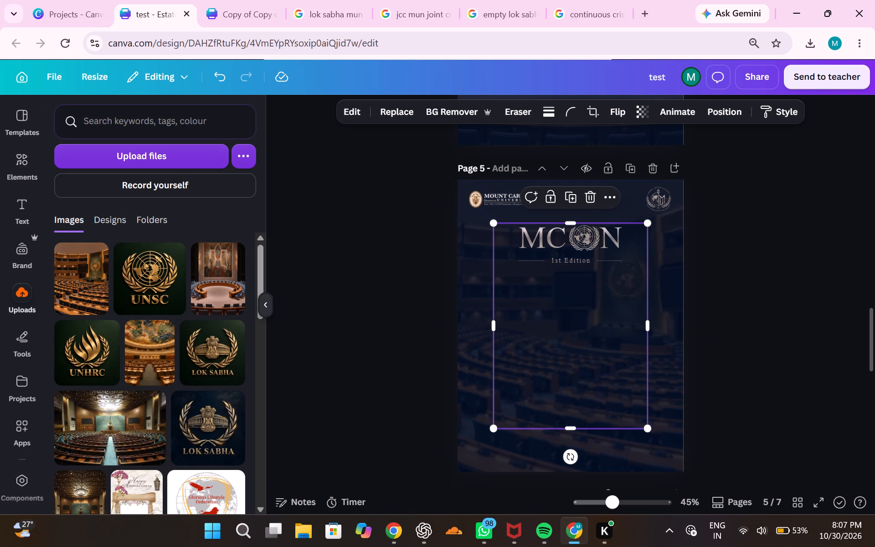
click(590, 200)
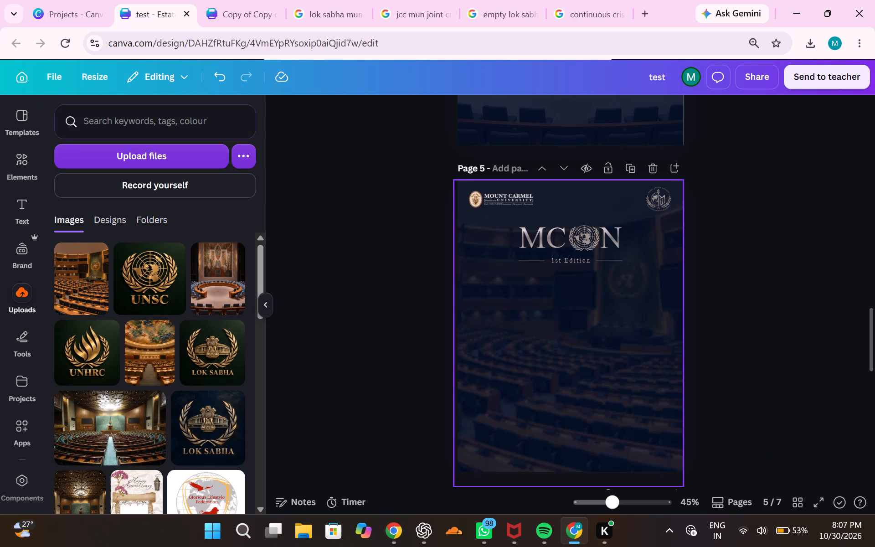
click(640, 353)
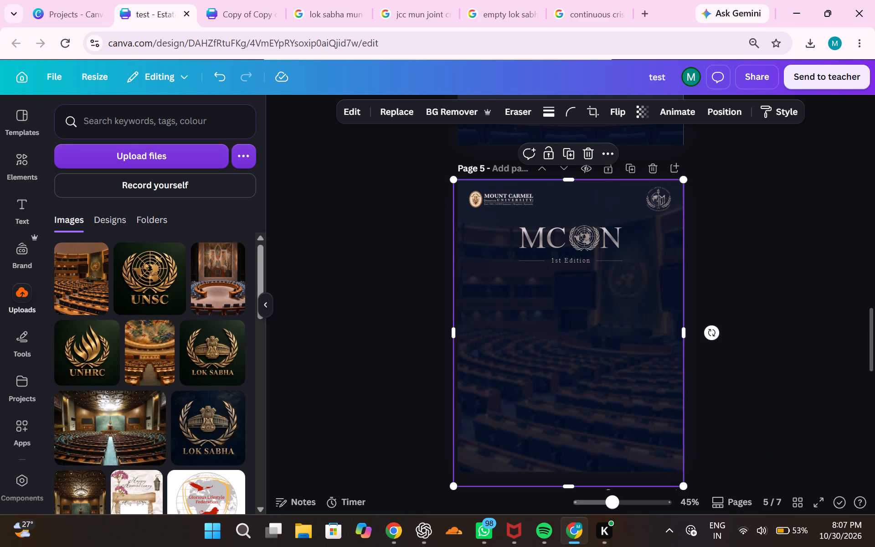
Reload the test design in the browser.
click(61, 41)
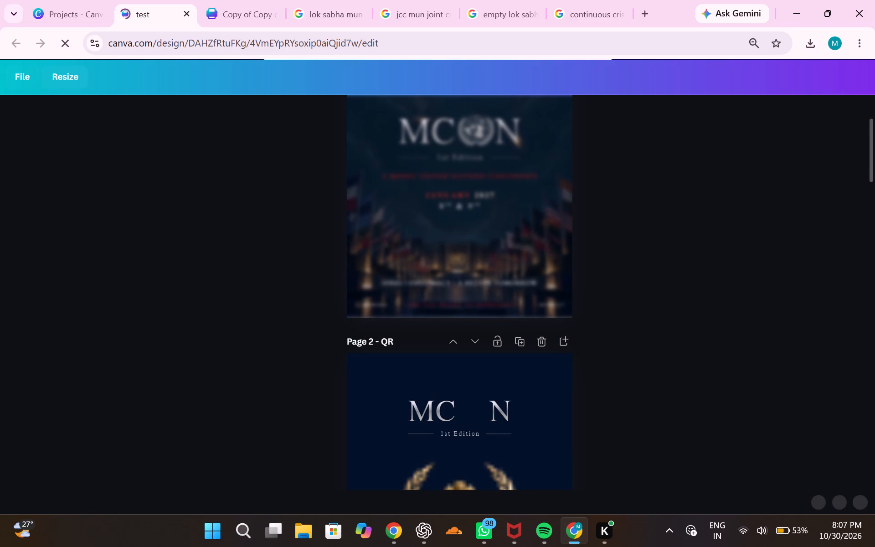
Look through the reloaded design from the FINAL cover to page 6, checking the backgrounds and emblems on the committee pages.
scroll(675, 352, up, 2)
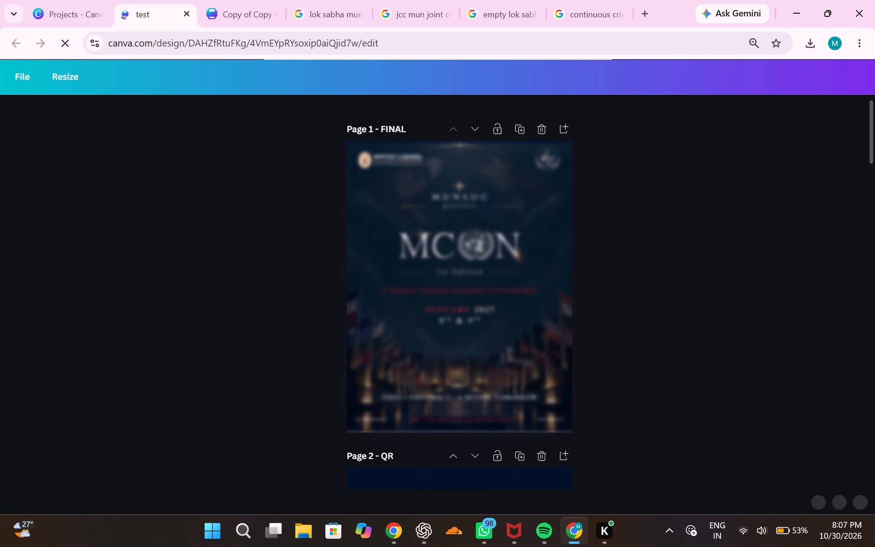
scroll(675, 352, up, 1)
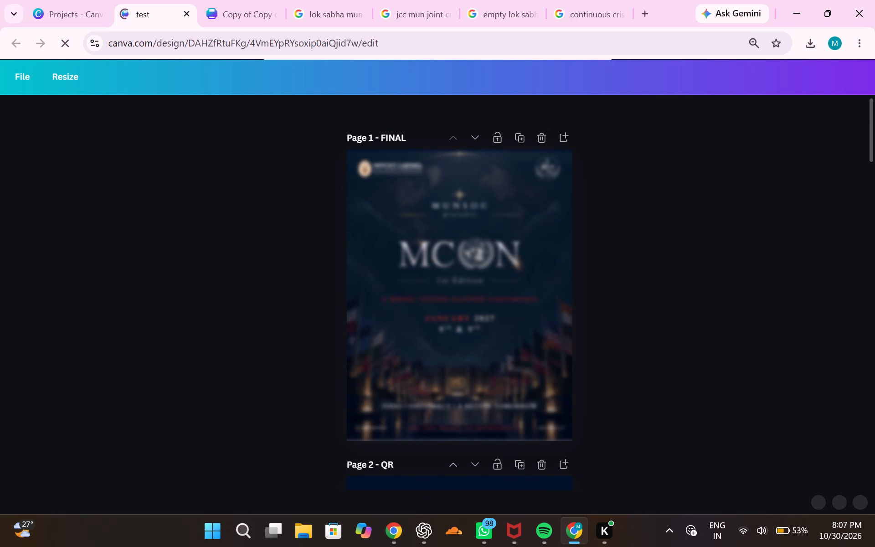
scroll(675, 352, down, 1)
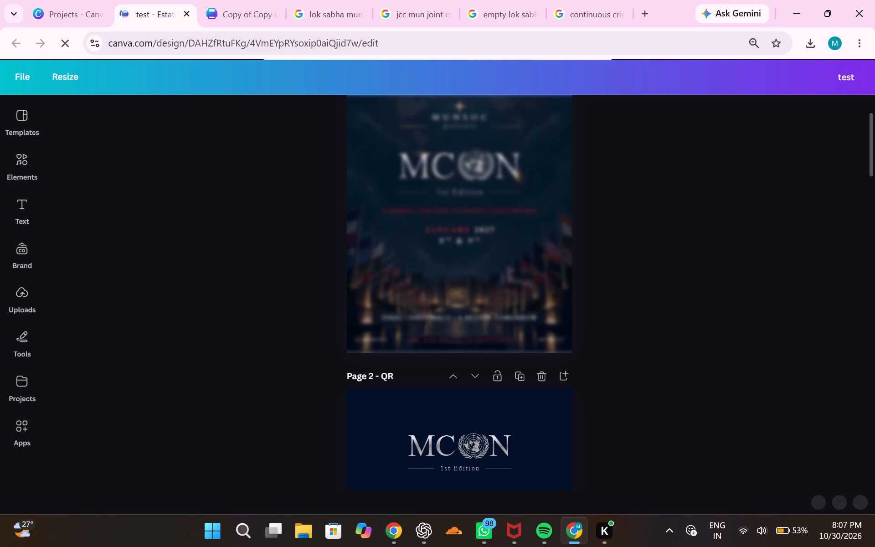
scroll(675, 352, down, 4)
scroll(675, 352, up, 1)
scroll(675, 352, down, 1)
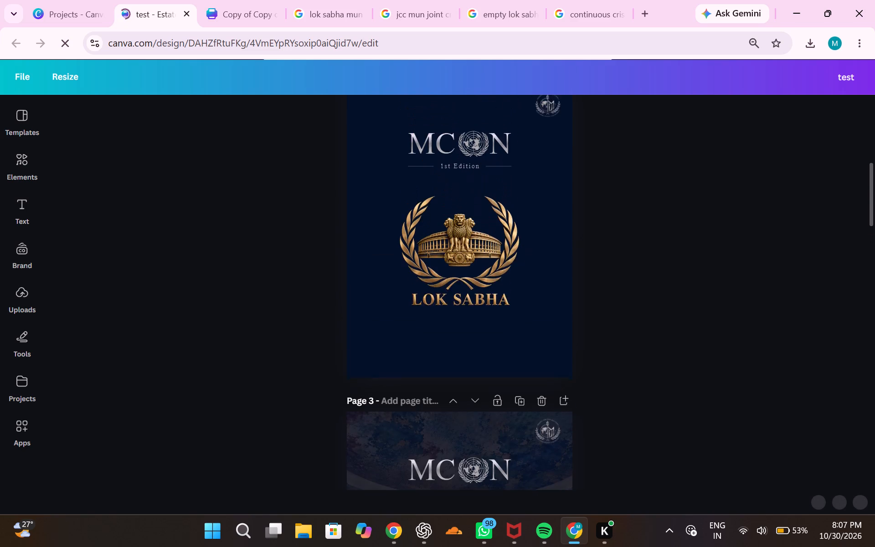
scroll(675, 352, down, 3)
scroll(675, 352, up, 5)
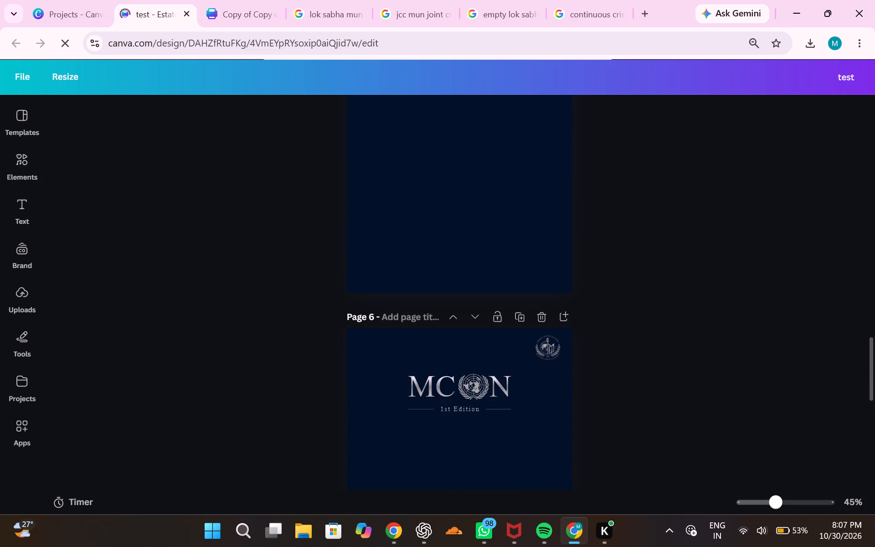
scroll(675, 352, up, 4)
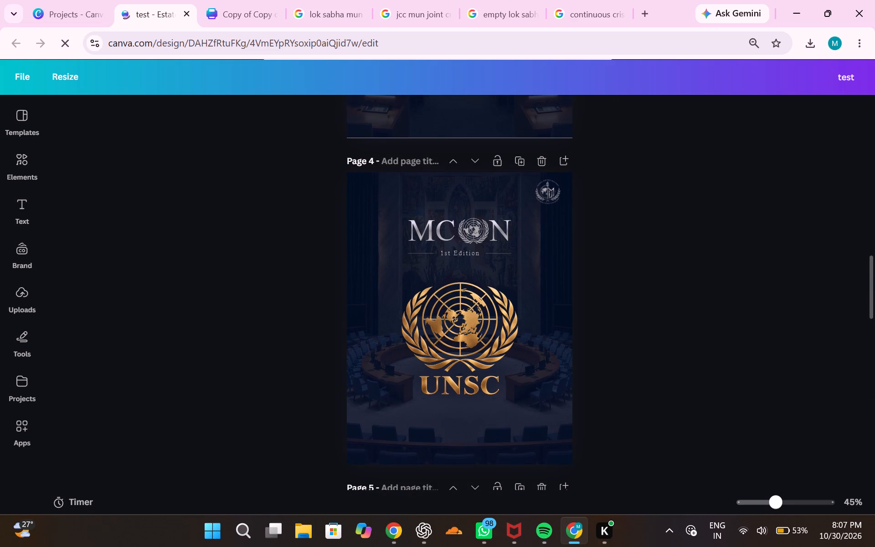
scroll(675, 352, up, 4)
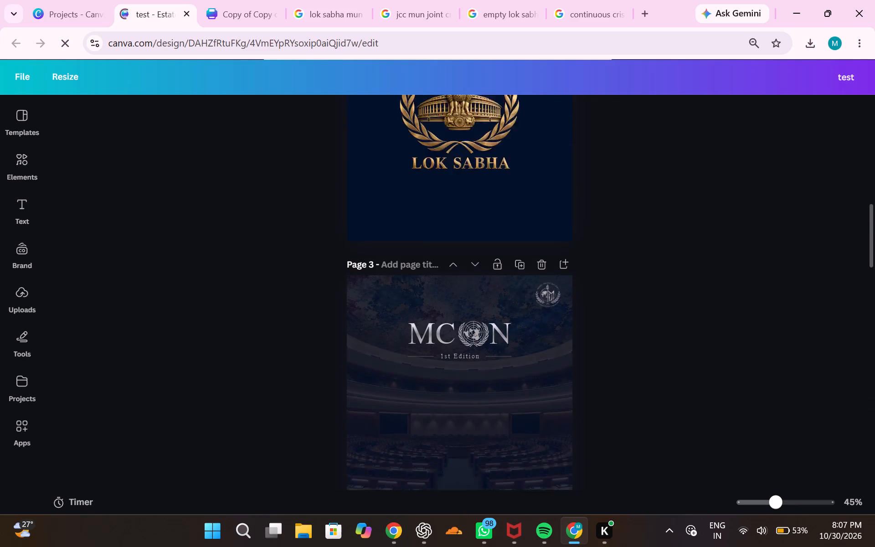
scroll(675, 352, up, 2)
scroll(675, 352, down, 9)
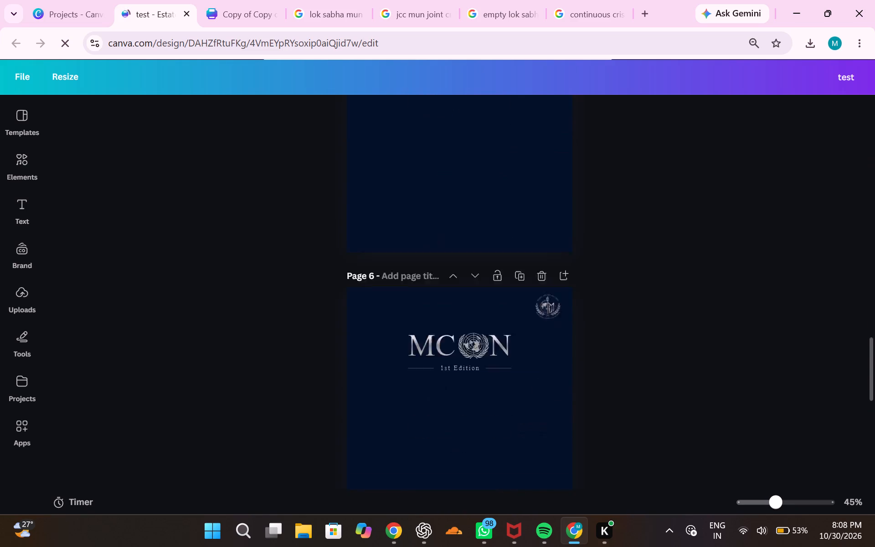
Look through pages 7 back to 4 of the reloaded design, checking which committee pages have their chamber background and emblem.
scroll(675, 352, down, 3)
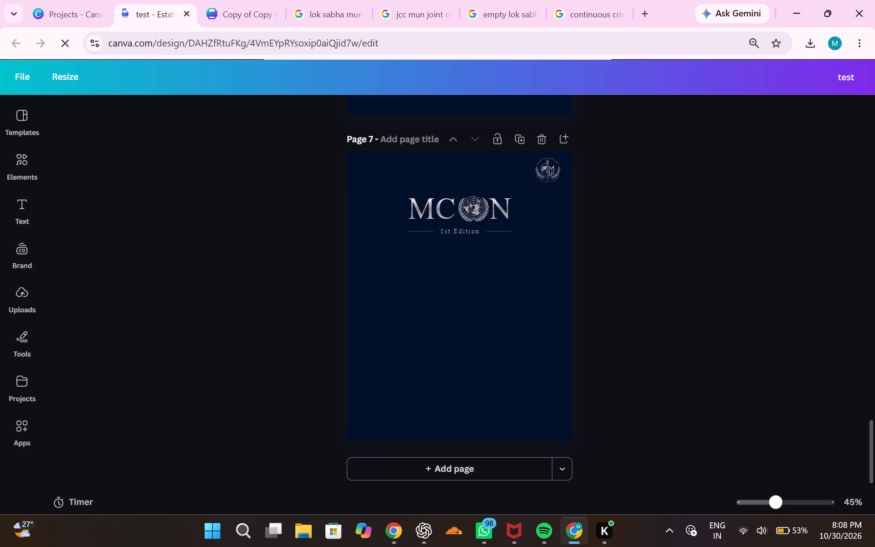
click(545, 359)
scroll(545, 359, up, 3)
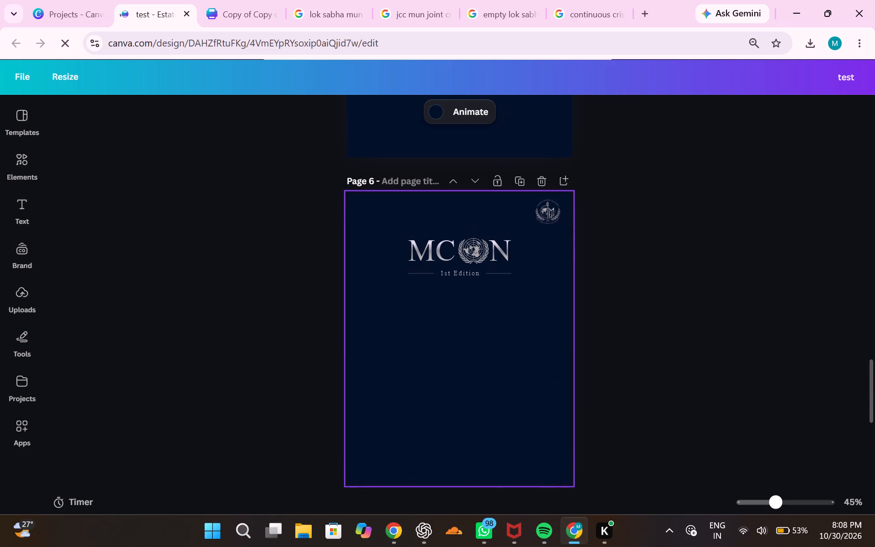
scroll(544, 358, up, 3)
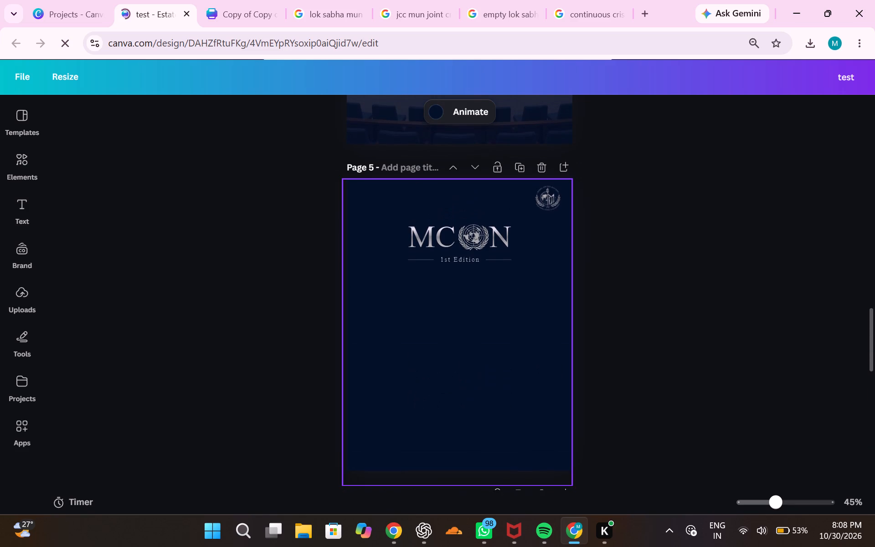
scroll(544, 359, up, 3)
scroll(583, 379, up, 2)
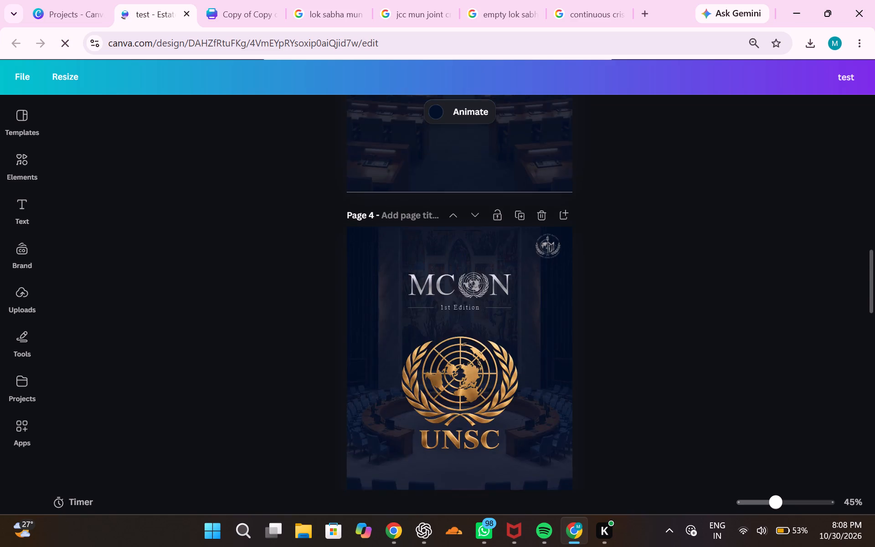
scroll(583, 379, up, 1)
scroll(583, 379, down, 2)
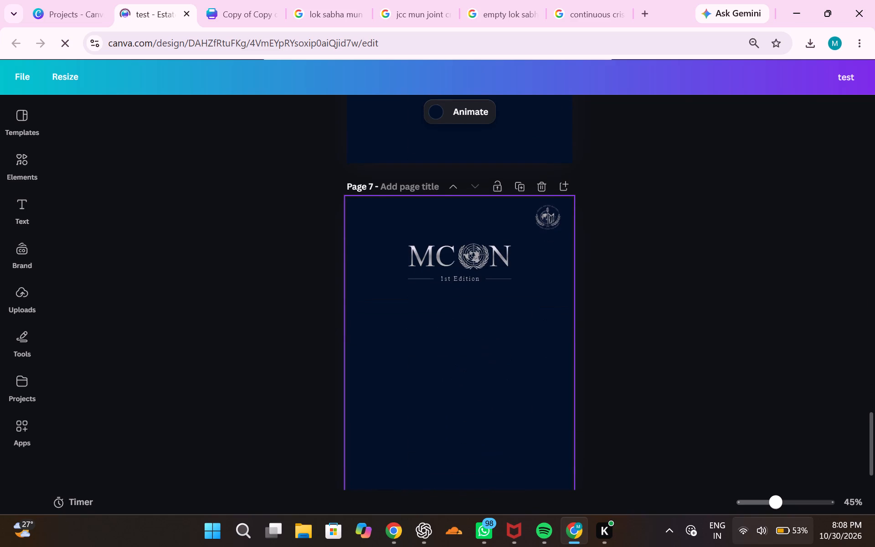
Open the Windows quick settings with the network, Bluetooth and volume controls.
click(760, 546)
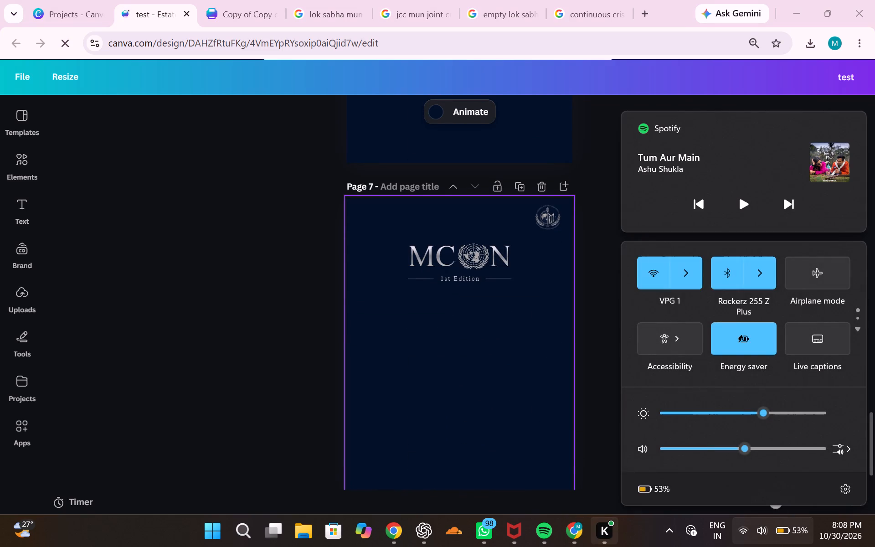
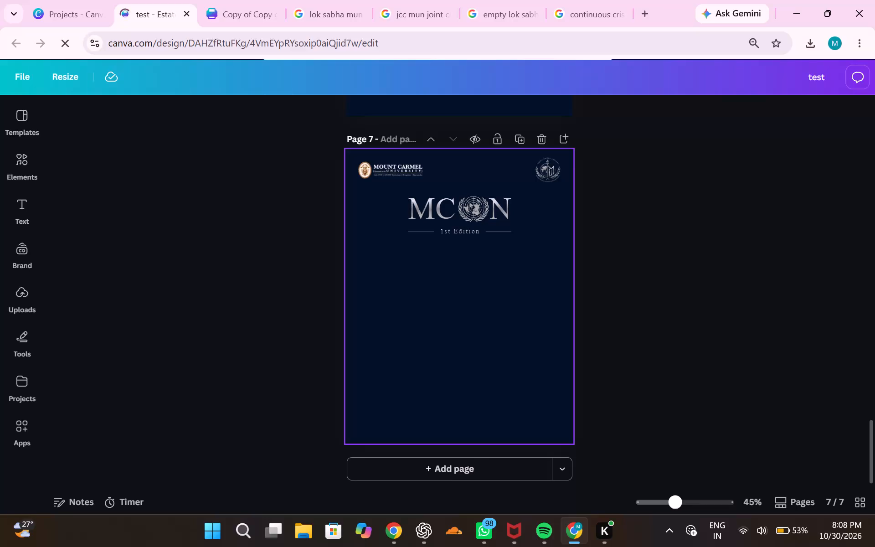
Look back over the committee pages from page 7 up to the UNHRC page, checking their backgrounds and emblems.
scroll(546, 340, up, 3)
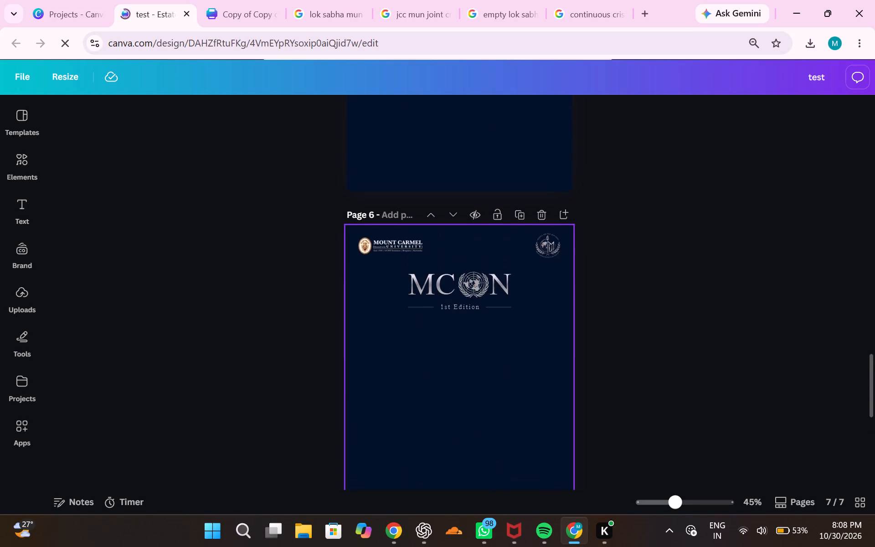
scroll(546, 340, up, 1)
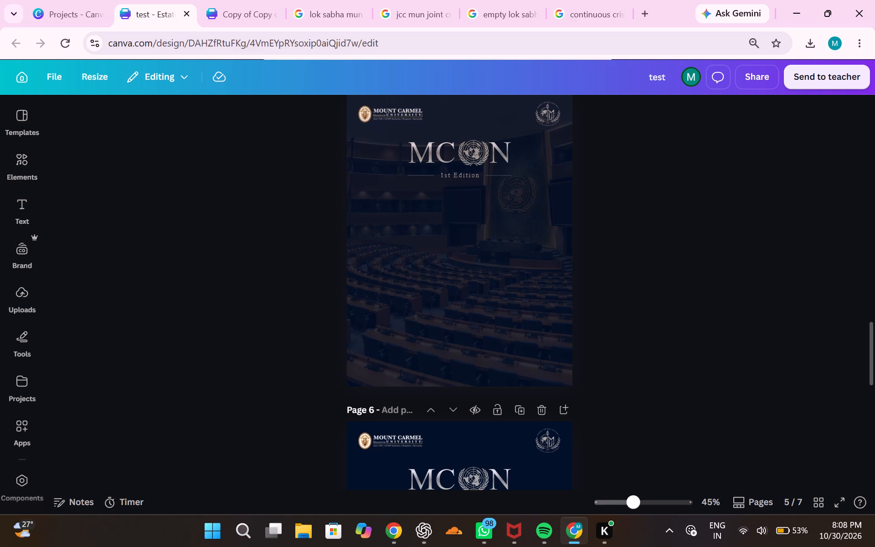
scroll(408, 330, down, 2)
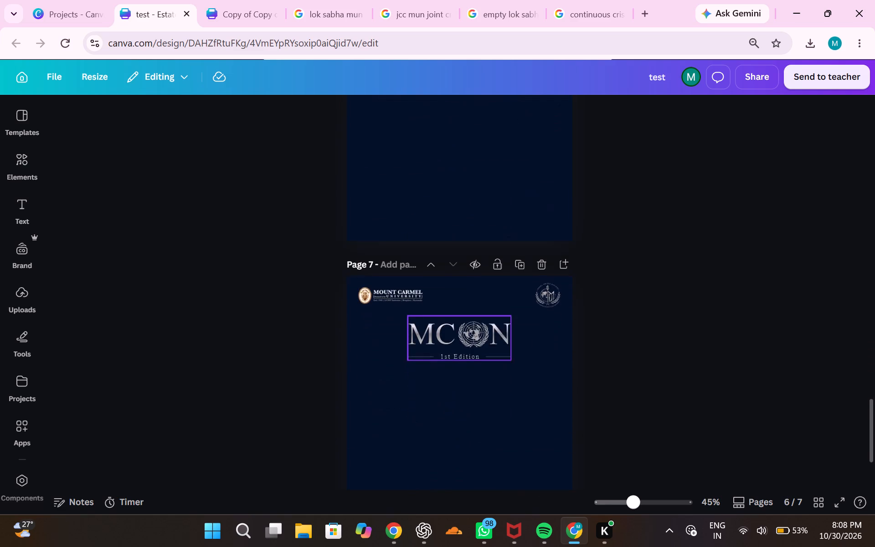
scroll(408, 330, up, 5)
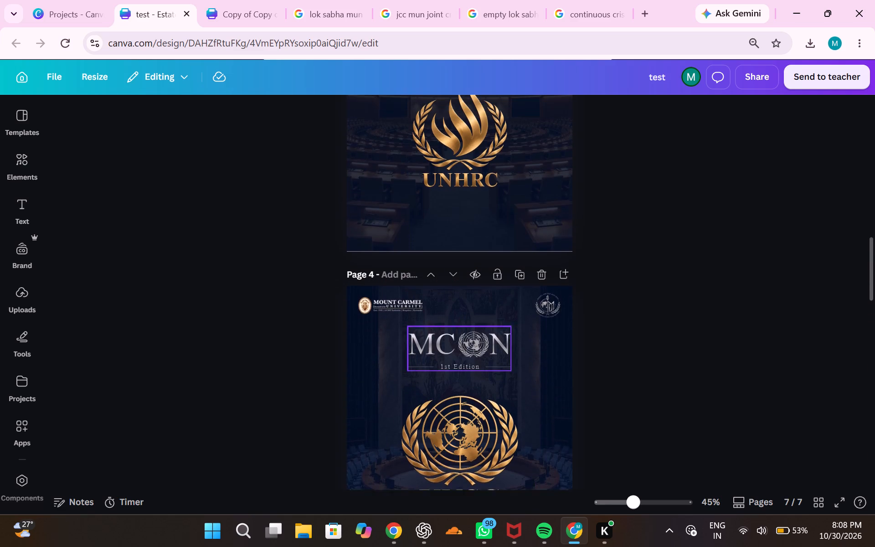
Reload the test design in the browser again.
click(61, 45)
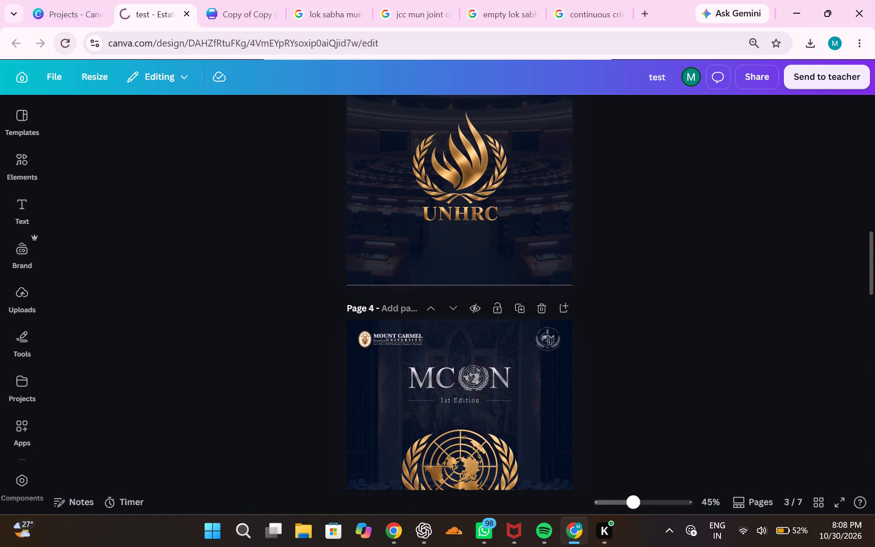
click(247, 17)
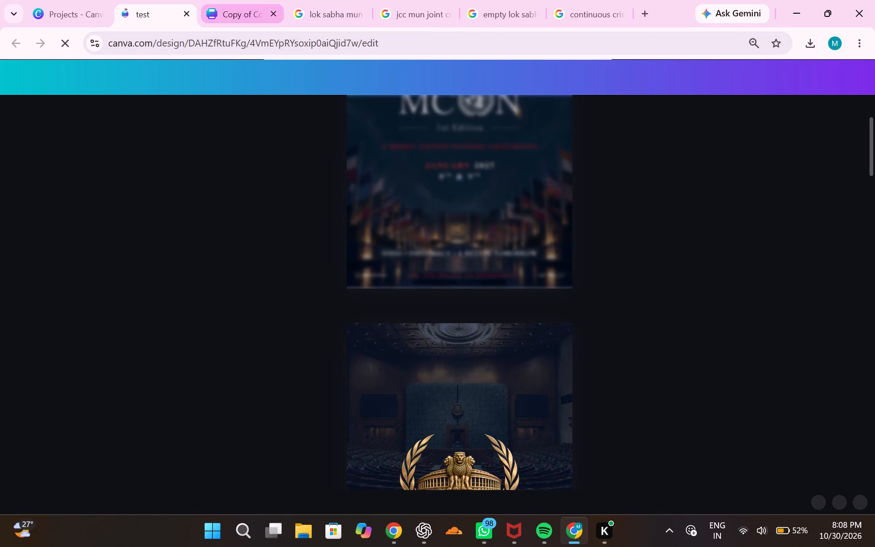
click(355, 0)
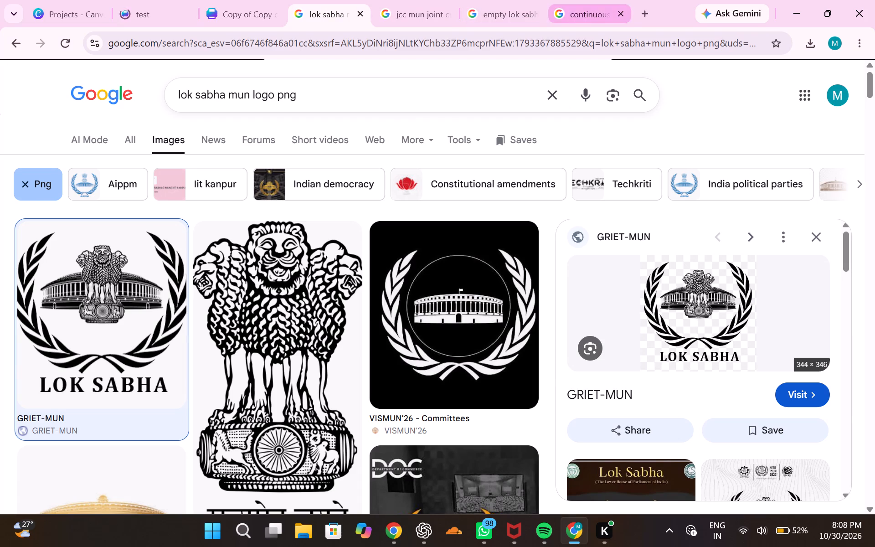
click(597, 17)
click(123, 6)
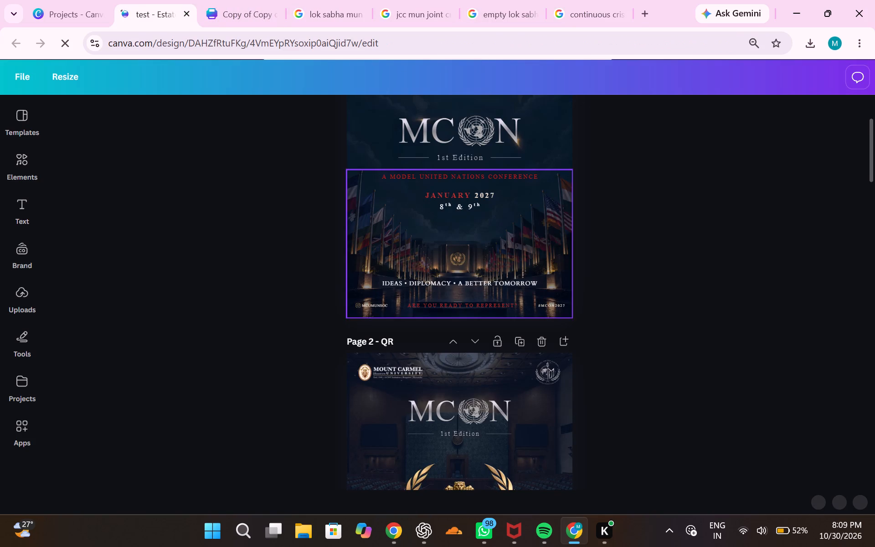
Look through the reloading test design from the cover to page 6, examining the chamber image on page 5.
scroll(431, 305, down, 4)
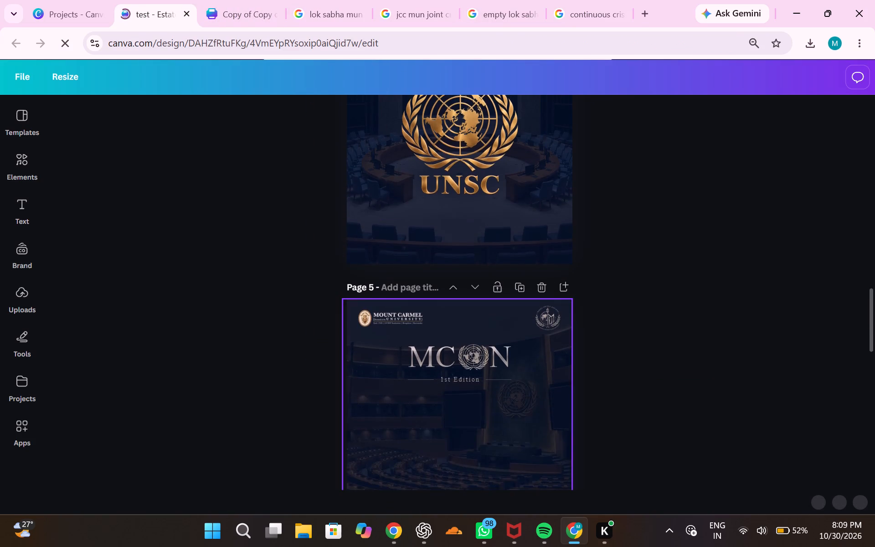
scroll(431, 305, down, 3)
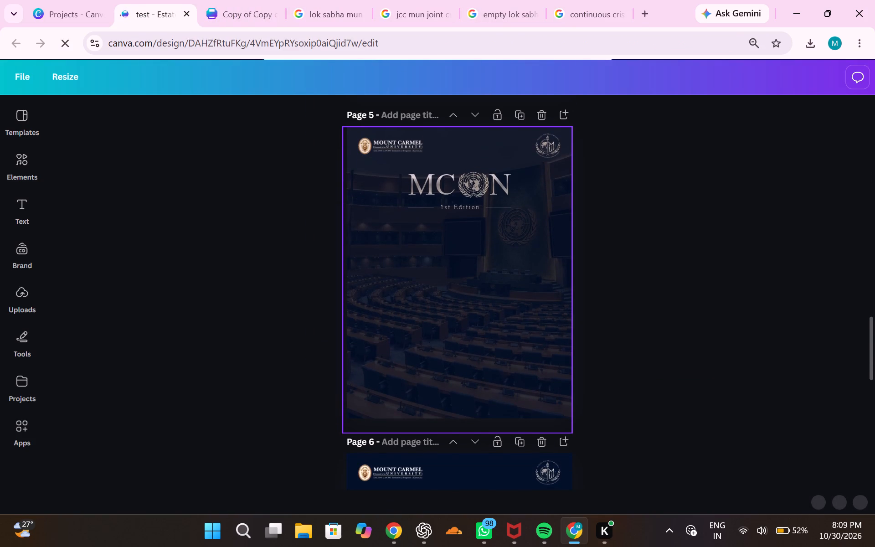
scroll(541, 361, down, 2)
click(555, 444)
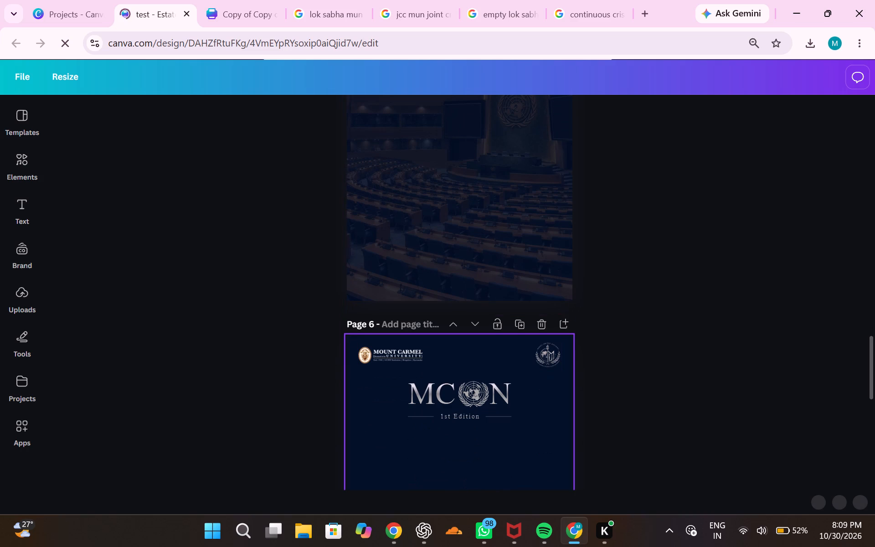
scroll(592, 433, down, 1)
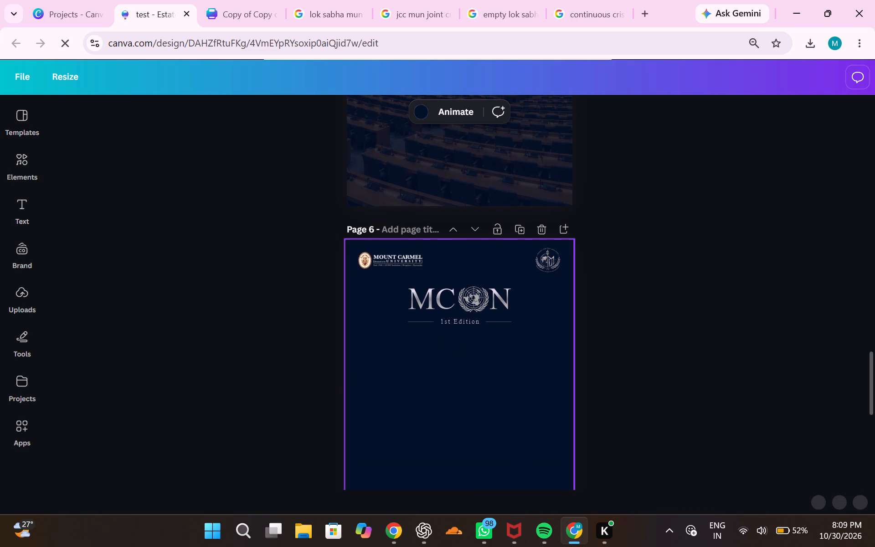
scroll(461, 199, up, 3)
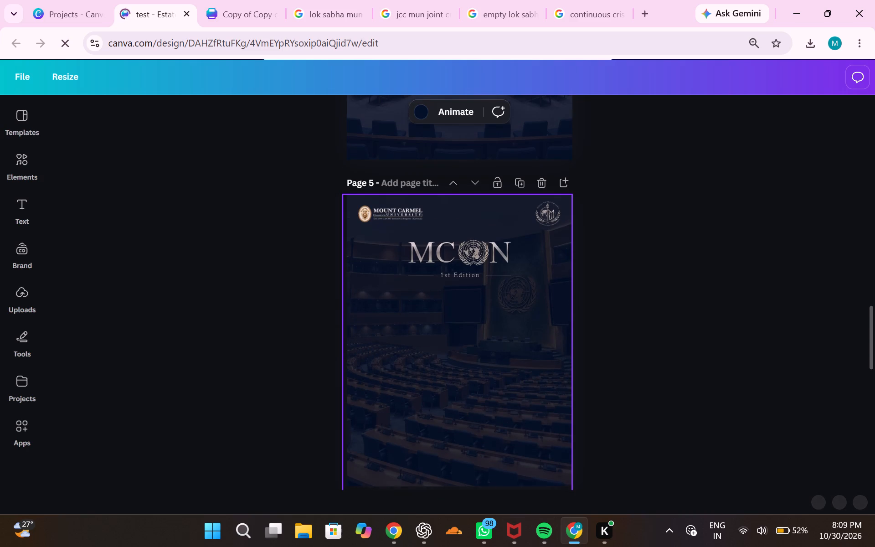
scroll(461, 199, up, 1)
click(461, 254)
click(461, 254)
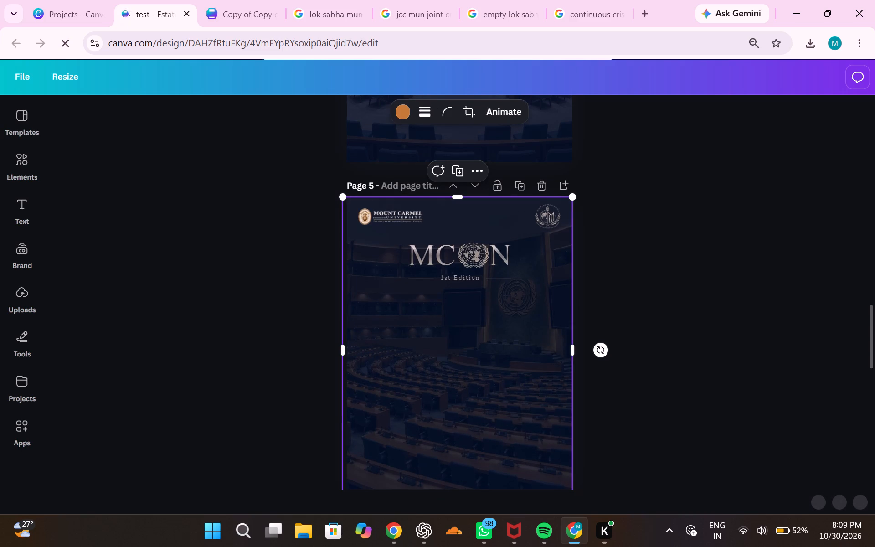
click(460, 271)
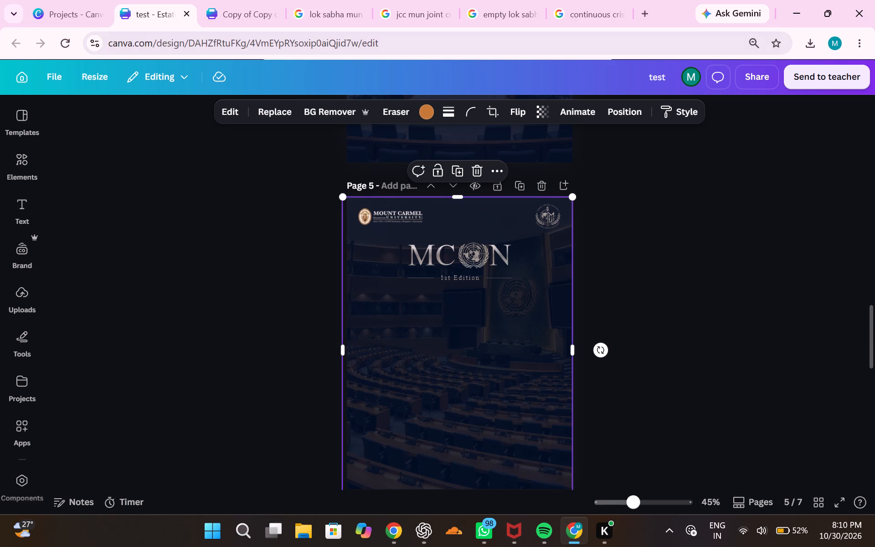
scroll(615, 263, down, 2)
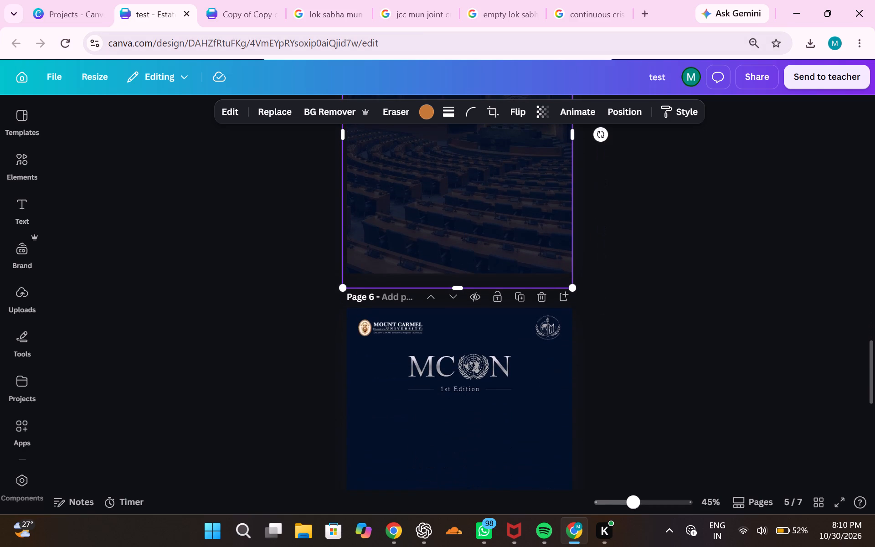
scroll(615, 263, down, 4)
scroll(615, 263, up, 1)
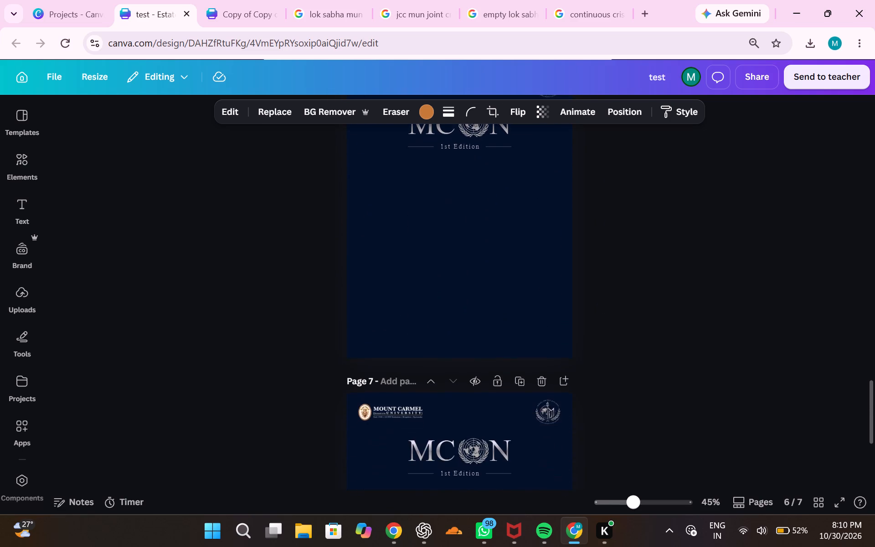
scroll(615, 263, up, 3)
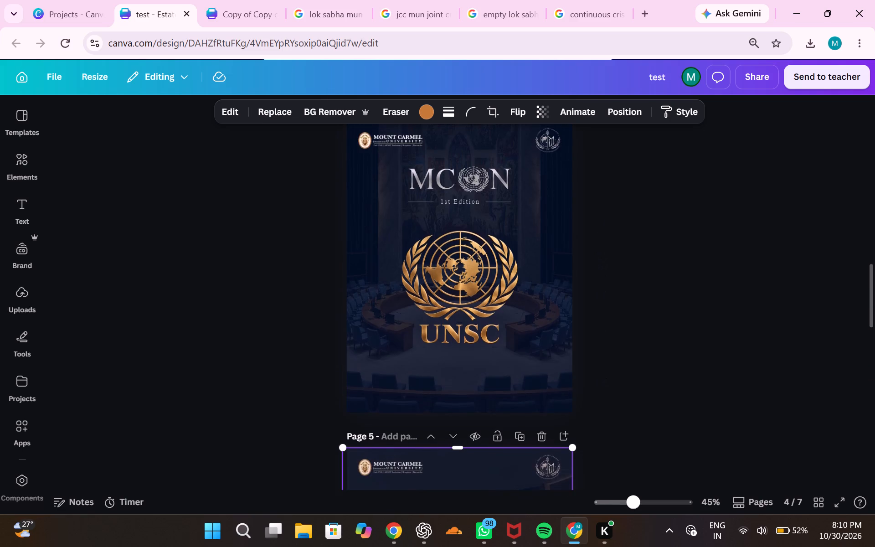
scroll(615, 248, down, 4)
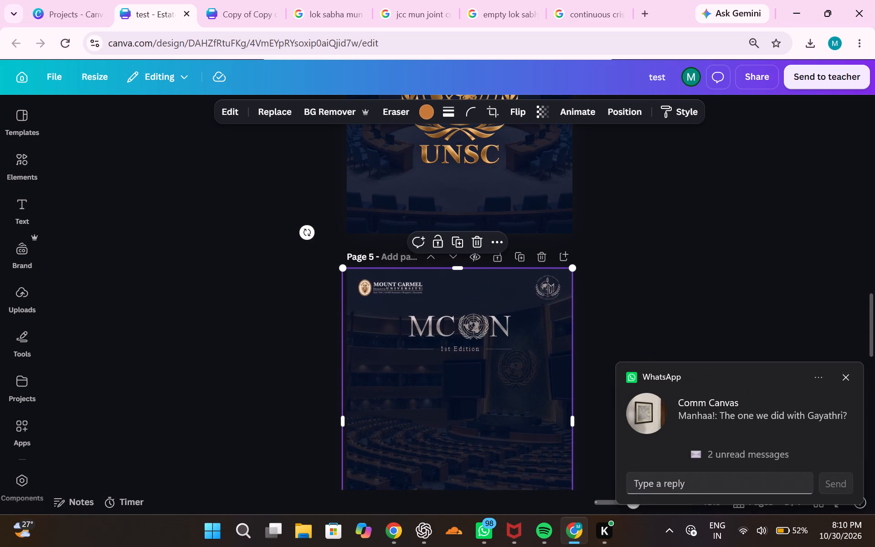
click(844, 373)
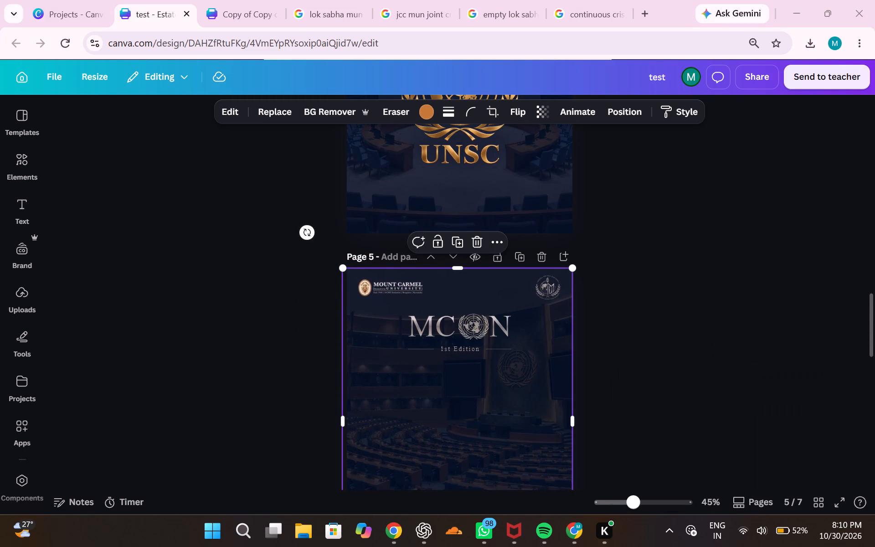
scroll(662, 466, down, 1)
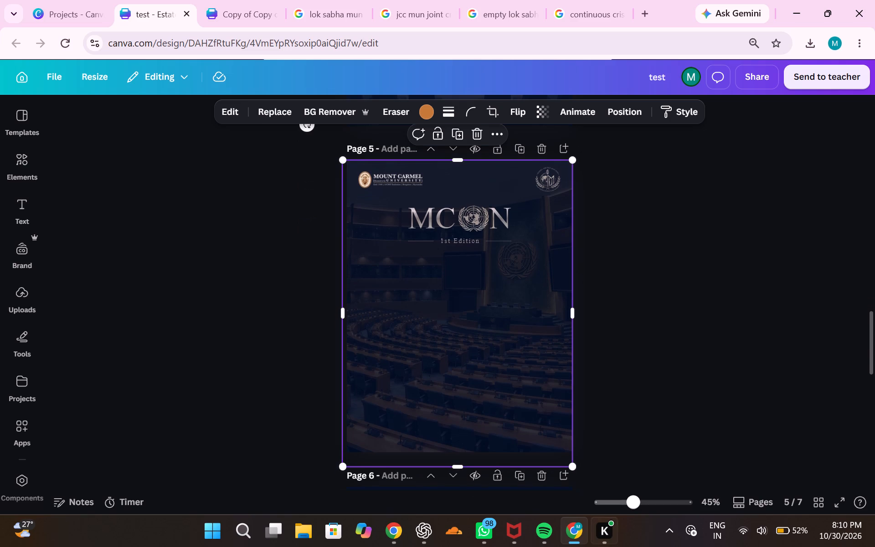